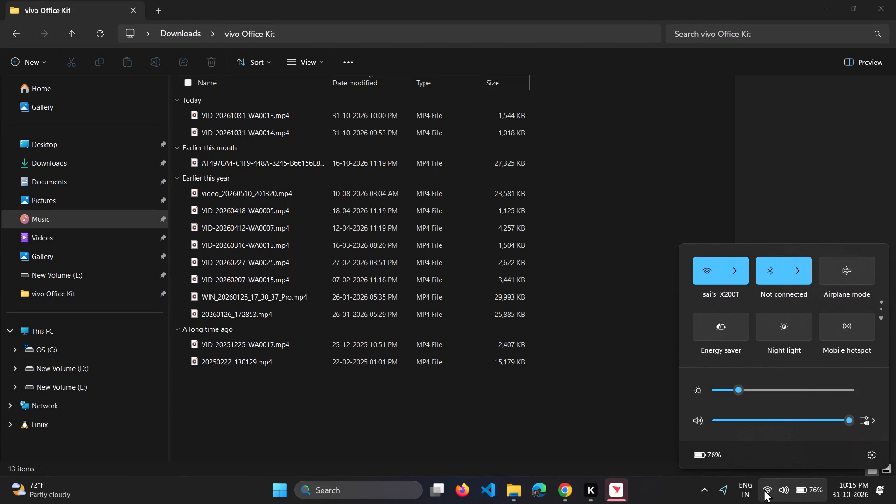
Dismiss the quick settings flyout and bring the vivo Office Kit downloads folder back to the front in File Explorer.
{"action": "left_click", "coordinate": [626, 294]}
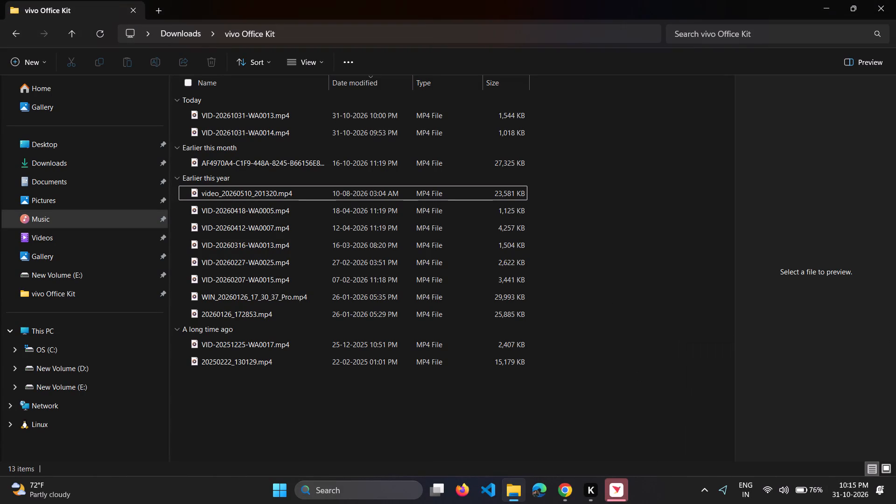
{"action": "left_click", "coordinate": [610, 399]}
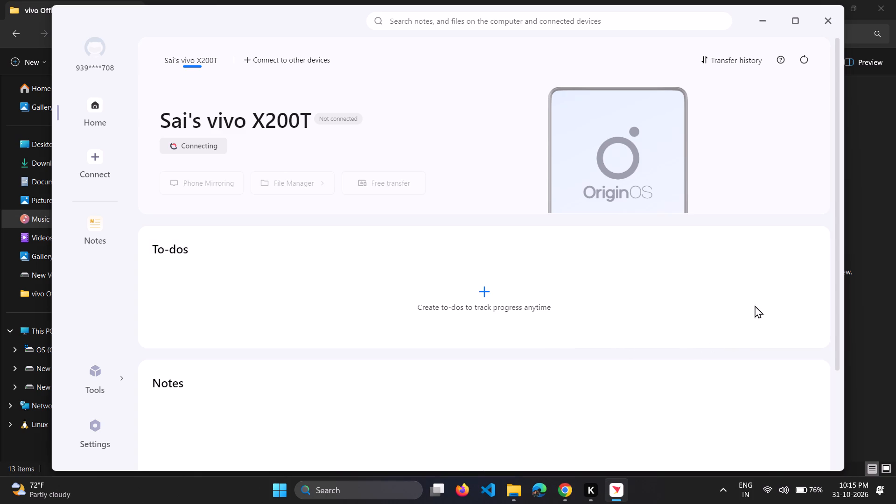
{"action": "left_click", "coordinate": [856, 265]}
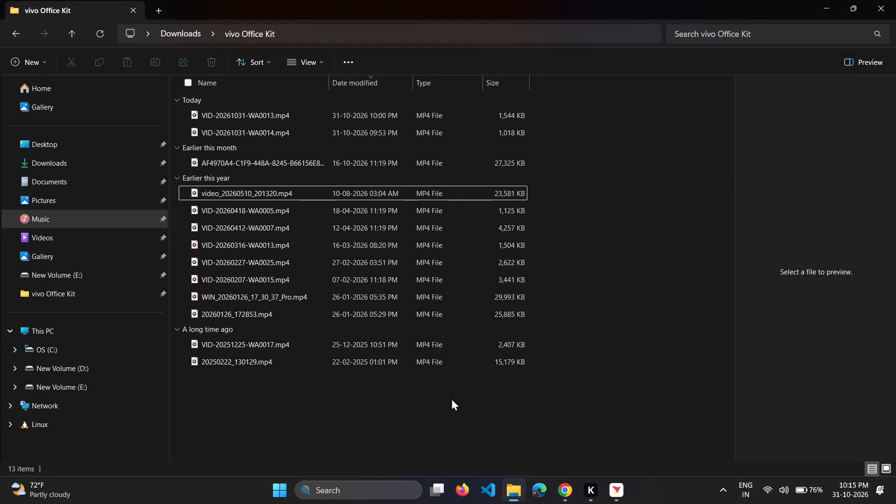
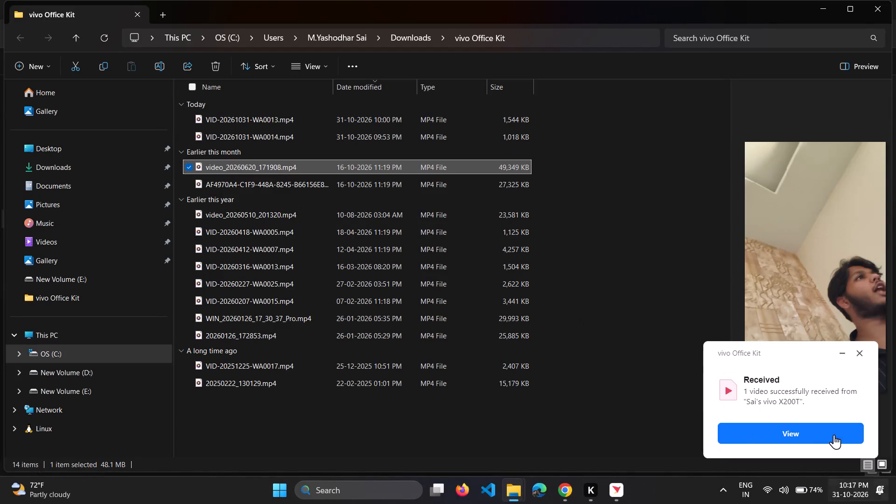
Dismiss the transfer notification and delete video_20260620_171908.mp4 from the vivo Office Kit folder.
{"action": "left_click", "coordinate": [862, 352]}
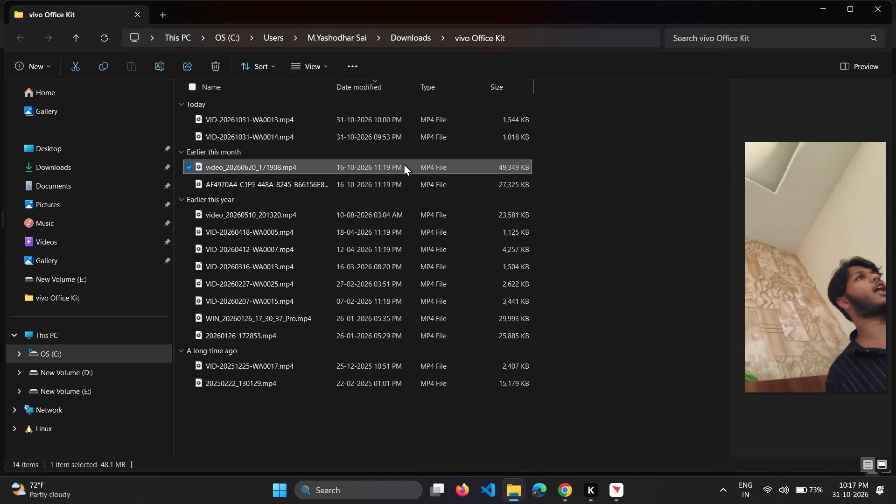
{"action": "left_click", "coordinate": [404, 163]}
{"action": "key", "text": "Delete"}
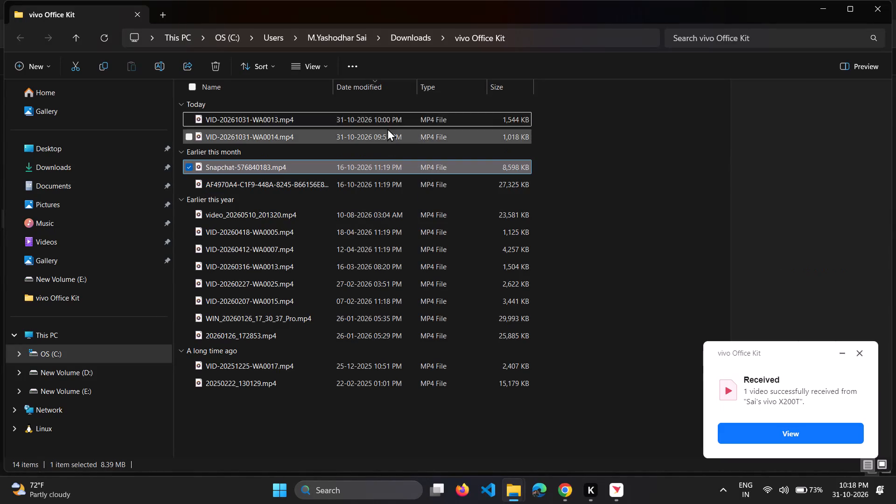
Bring VID-20261031-WA0013.mp4 from the vivo Office Kit folder into the open Canva video's timeline and dismiss the transfer notification.
{"action": "left_click_drag", "start_coordinate": [387, 121], "coordinate": [564, 481]}
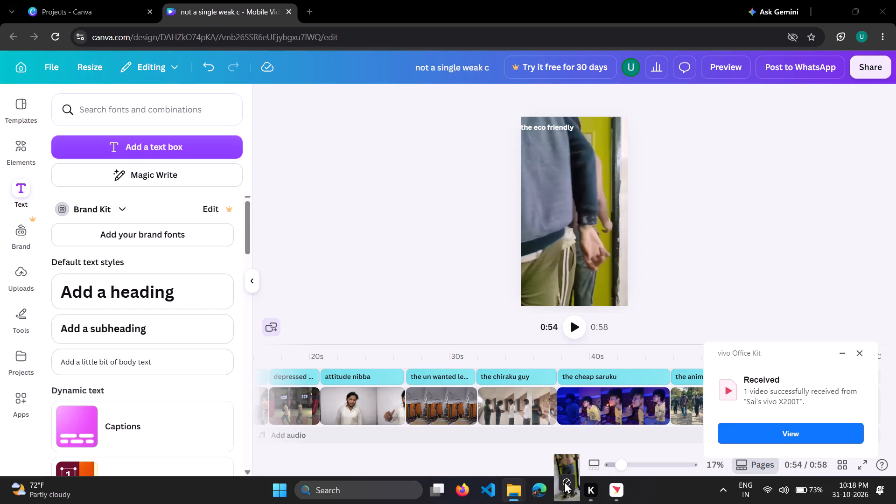
{"action": "left_click_drag", "start_coordinate": [564, 481], "coordinate": [895, 394]}
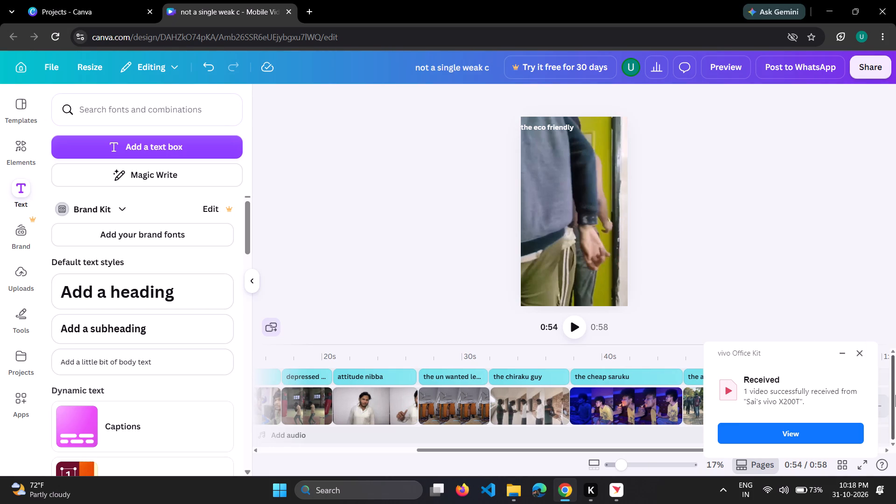
{"action": "left_click", "coordinate": [860, 353]}
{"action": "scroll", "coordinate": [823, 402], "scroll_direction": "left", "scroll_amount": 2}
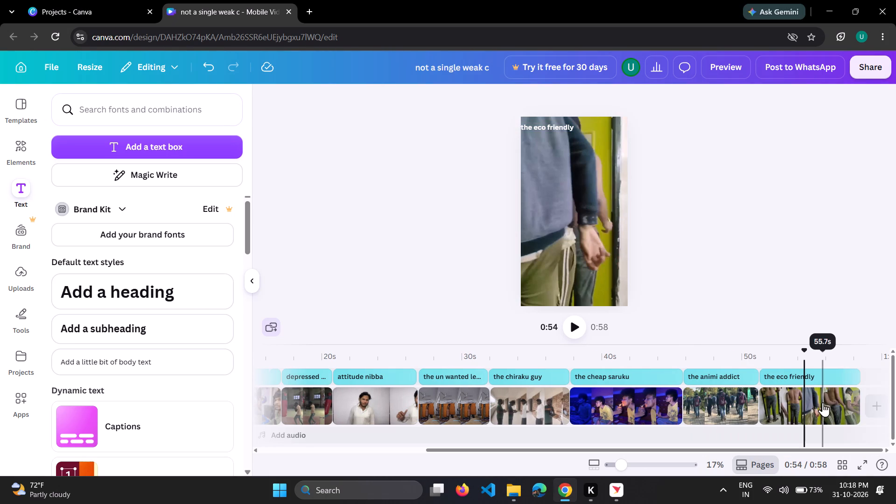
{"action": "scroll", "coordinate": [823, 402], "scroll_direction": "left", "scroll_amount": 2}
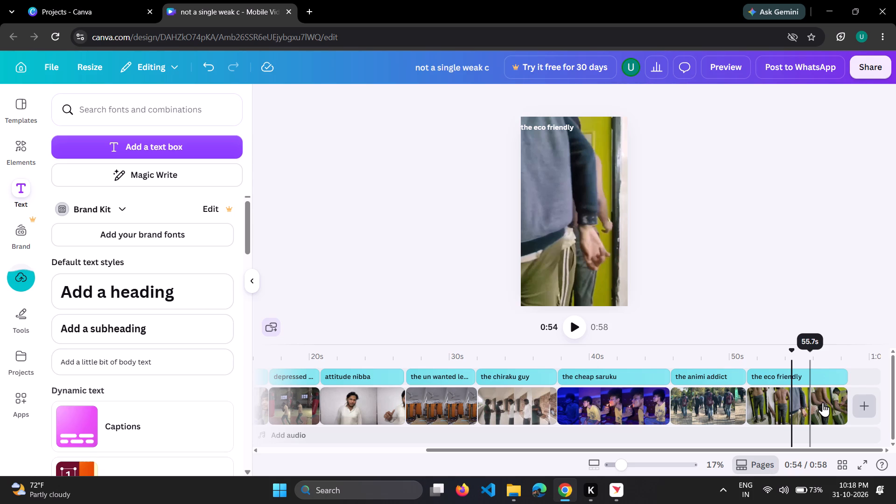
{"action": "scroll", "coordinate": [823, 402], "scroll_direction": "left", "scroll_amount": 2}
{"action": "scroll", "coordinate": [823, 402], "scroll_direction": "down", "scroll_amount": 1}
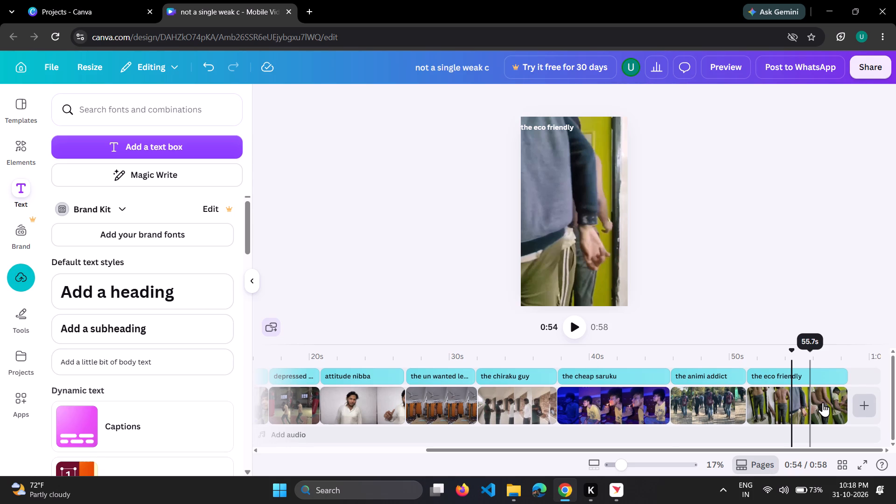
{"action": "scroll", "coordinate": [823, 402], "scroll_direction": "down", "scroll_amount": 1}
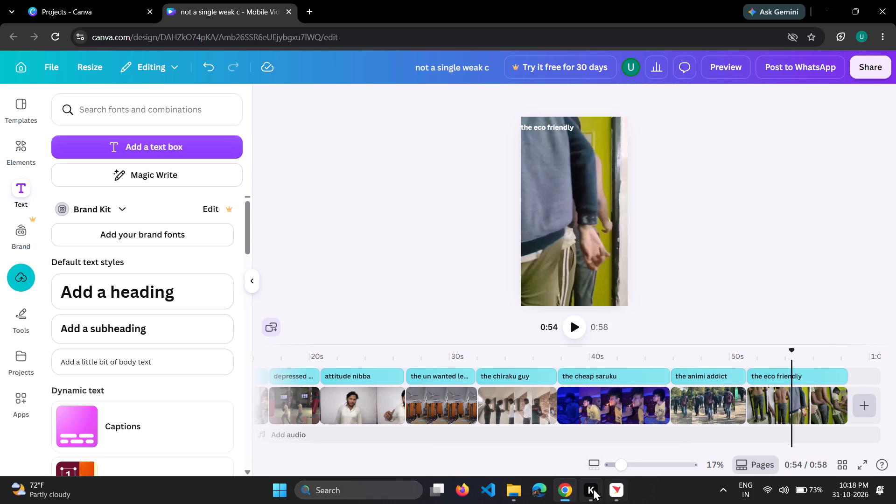
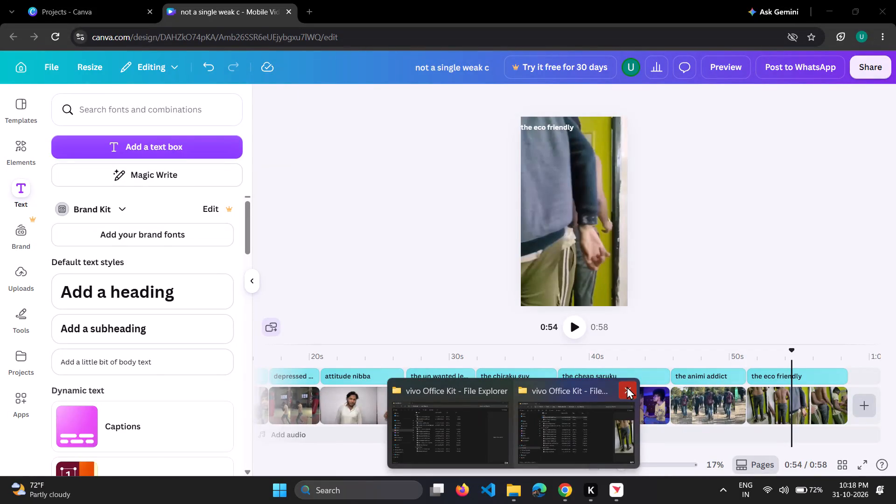
Bring Snapchat-576840183.mp4 from the vivo Office Kit folder into the Canva video's timeline after the "the eco friendly" clip.
{"action": "left_click", "coordinate": [485, 445]}
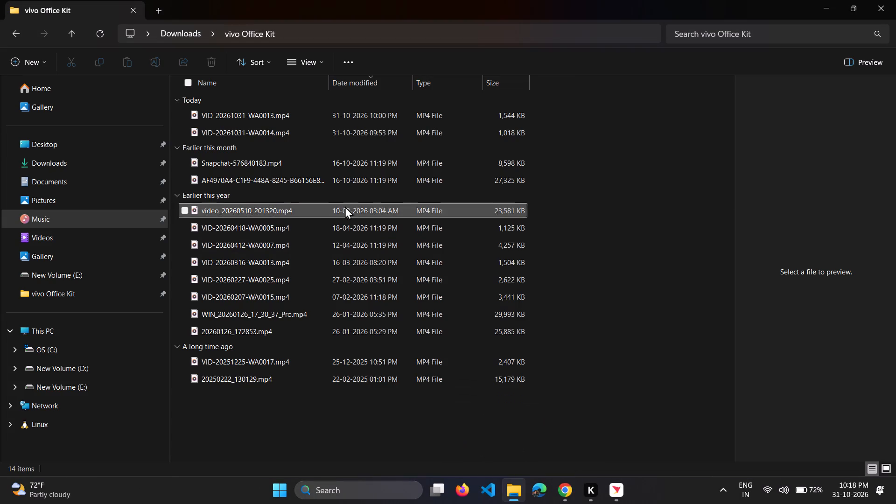
{"action": "left_click", "coordinate": [357, 159]}
{"action": "left_click_drag", "start_coordinate": [357, 159], "coordinate": [517, 450]}
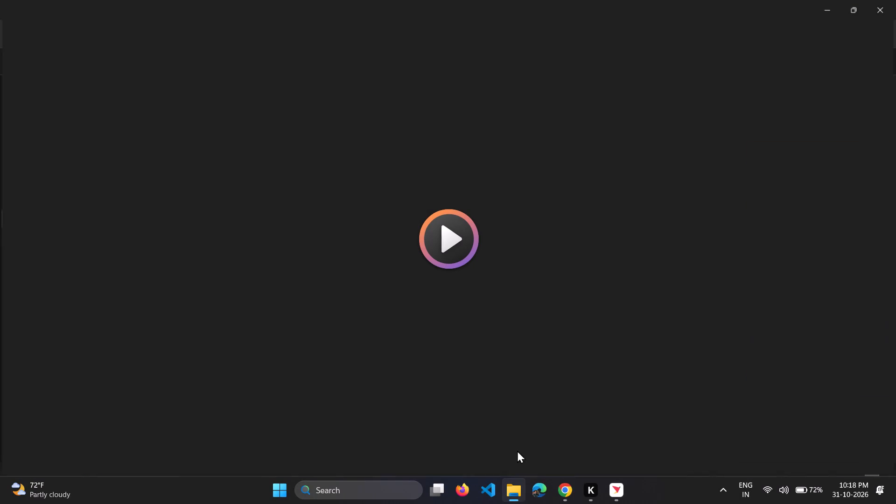
{"action": "left_click_drag", "start_coordinate": [517, 450], "coordinate": [895, 0]}
{"action": "left_click", "coordinate": [895, 0]}
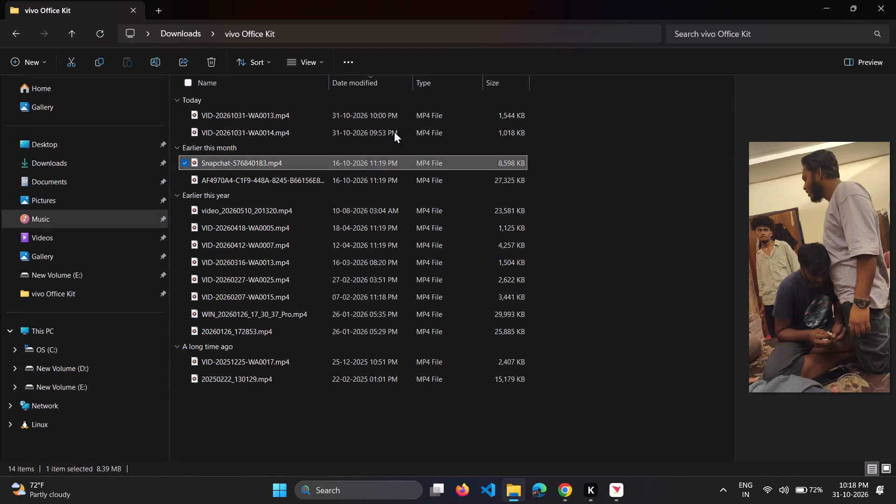
{"action": "left_click_drag", "start_coordinate": [384, 160], "coordinate": [563, 491]}
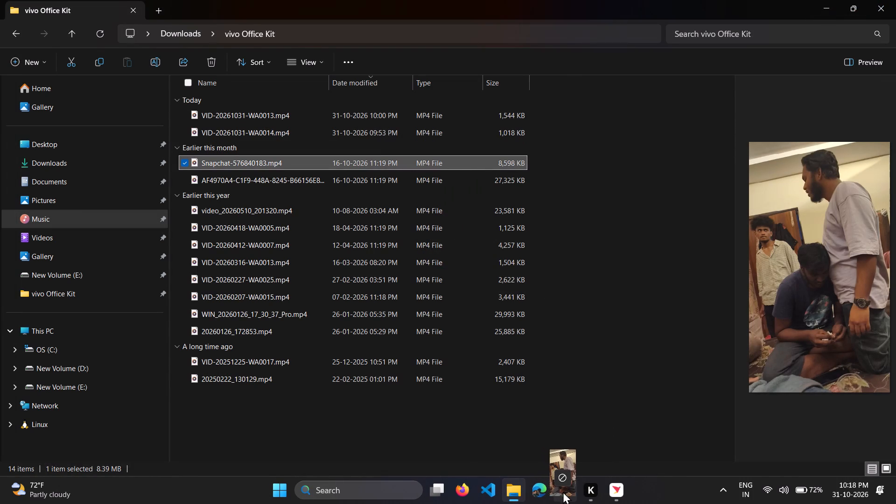
{"action": "left_click_drag", "start_coordinate": [563, 491], "coordinate": [858, 399]}
Add a text box reading "The Stuff eater" at the end of the timeline.
{"action": "scroll", "coordinate": [820, 398], "scroll_direction": "left", "scroll_amount": 2}
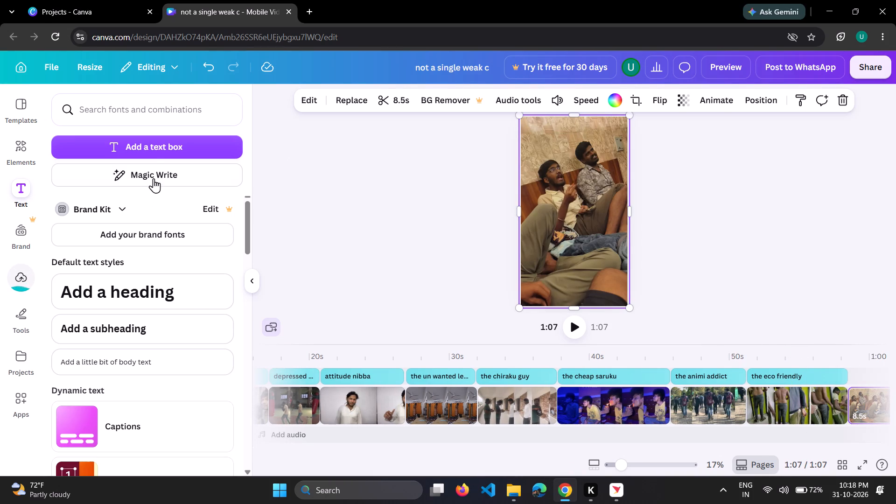
{"action": "left_click", "coordinate": [157, 154]}
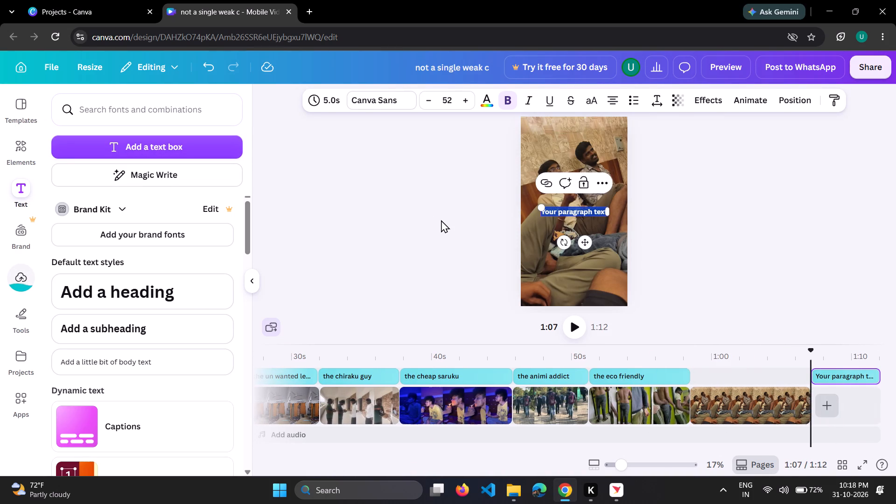
{"action": "type", "text": "The"}
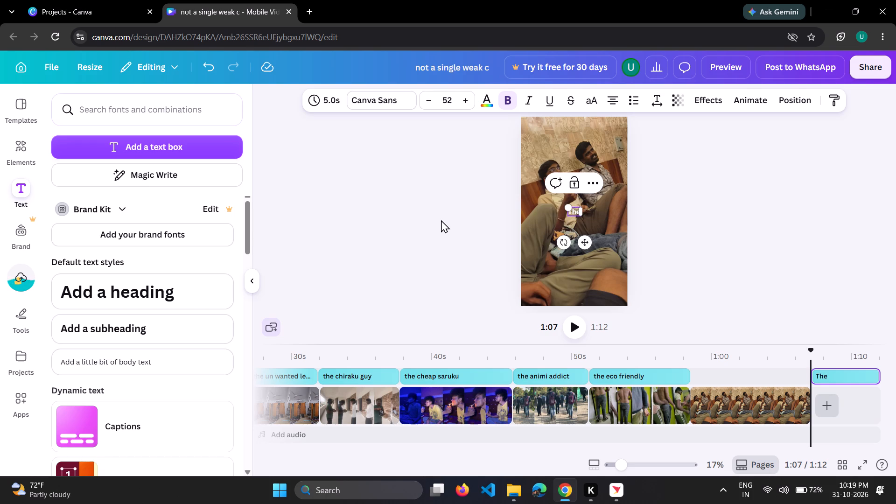
{"action": "key", "text": "space"}
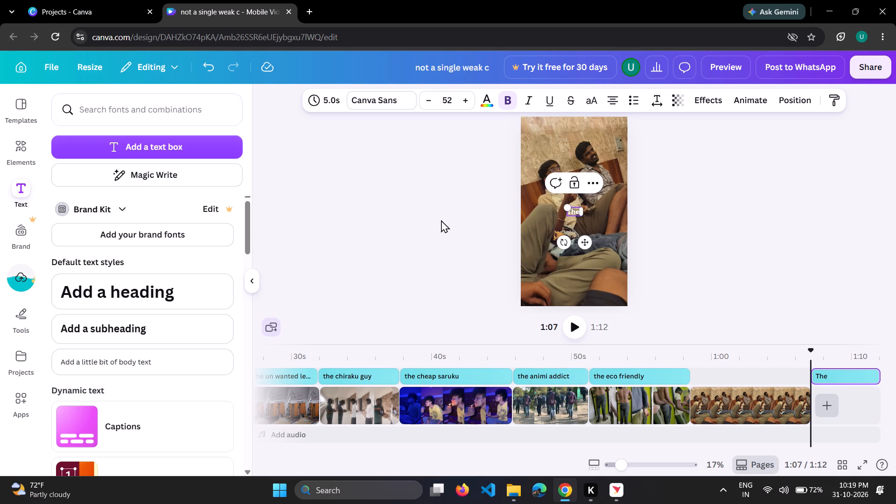
{"action": "type", "text": "Stuff"}
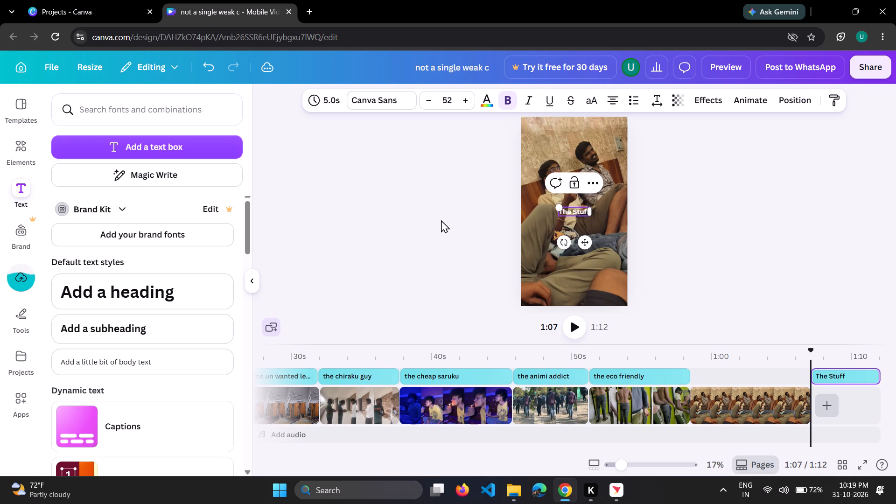
{"action": "key", "text": "space"}
{"action": "type", "text": "eater"}
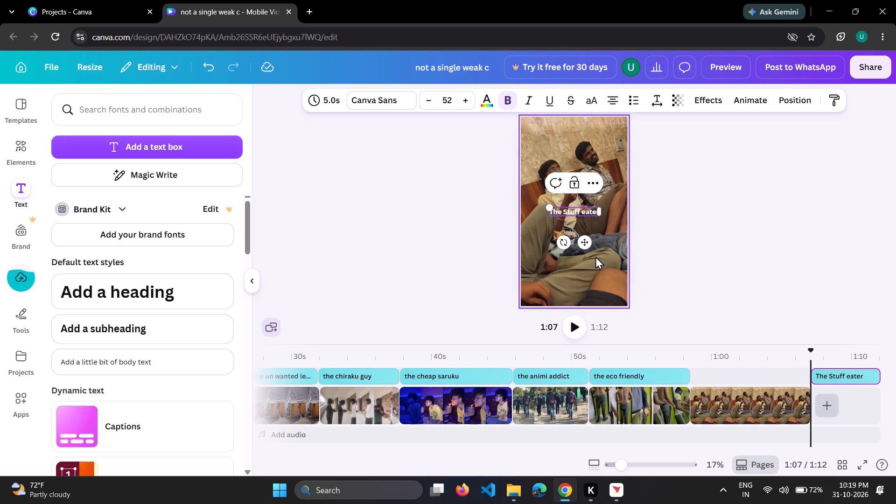
Move the "The Stuff eater" caption near the frame's upper-left corner and widen its text box to about 799.
{"action": "left_click_drag", "start_coordinate": [584, 243], "coordinate": [572, 200]}
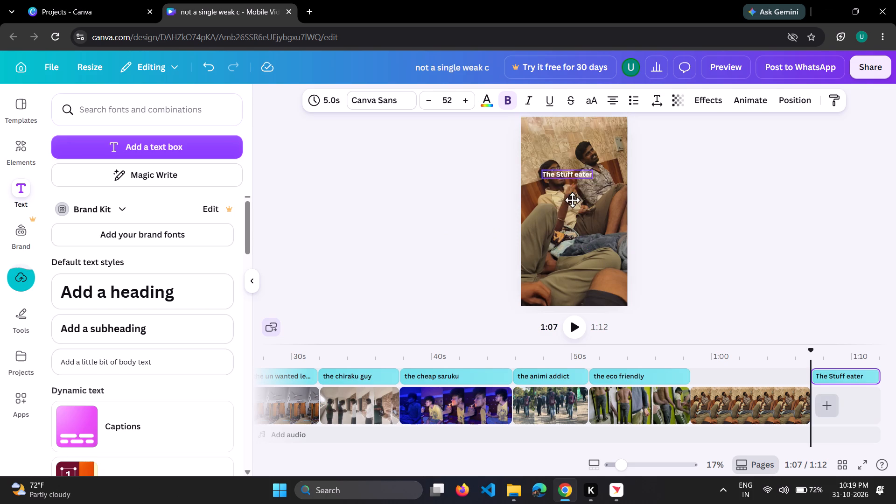
{"action": "left_click_drag", "start_coordinate": [572, 200], "coordinate": [558, 164]}
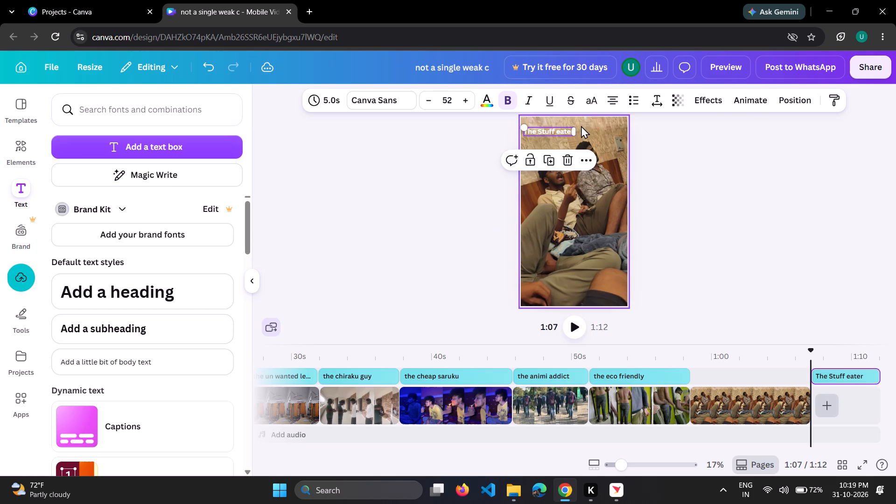
{"action": "left_click_drag", "start_coordinate": [575, 130], "coordinate": [603, 132]}
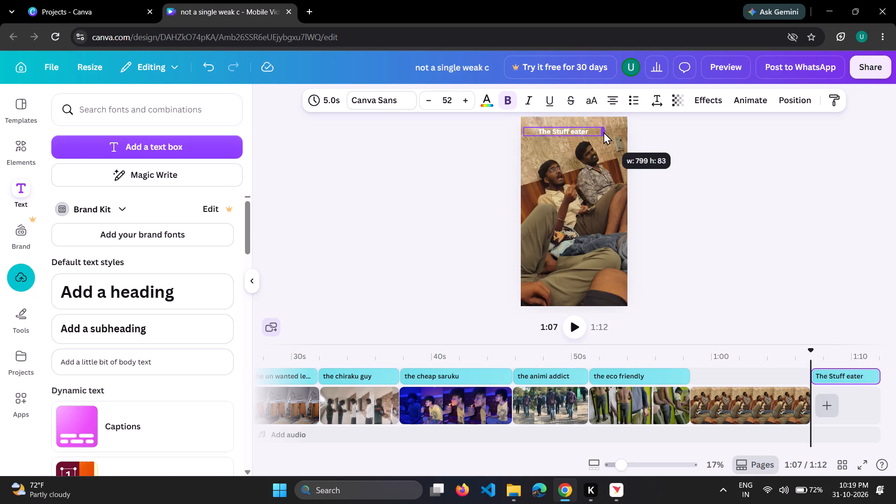
{"action": "left_click", "coordinate": [723, 203]}
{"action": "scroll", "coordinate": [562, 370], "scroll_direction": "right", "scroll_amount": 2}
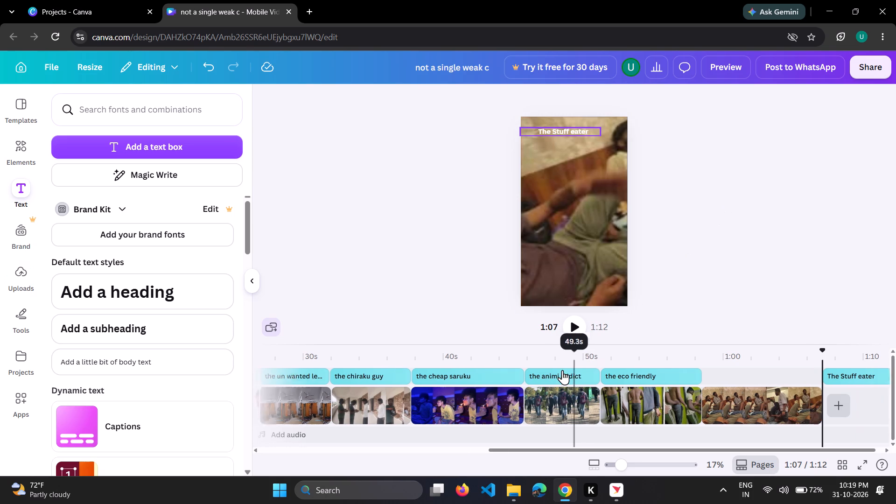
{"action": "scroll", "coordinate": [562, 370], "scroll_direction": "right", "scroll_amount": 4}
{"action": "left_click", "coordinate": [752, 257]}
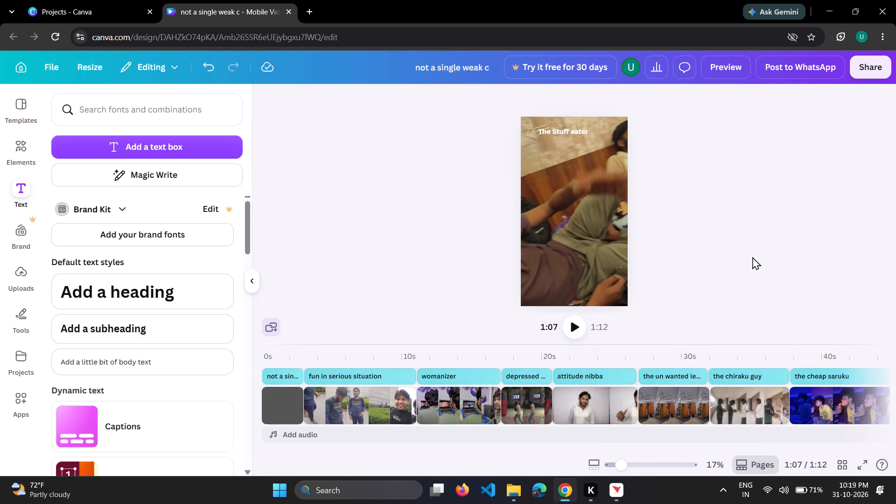
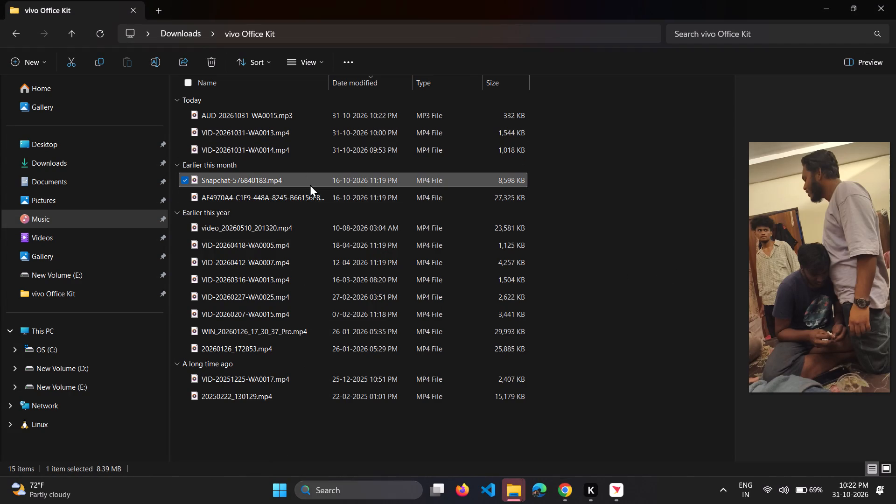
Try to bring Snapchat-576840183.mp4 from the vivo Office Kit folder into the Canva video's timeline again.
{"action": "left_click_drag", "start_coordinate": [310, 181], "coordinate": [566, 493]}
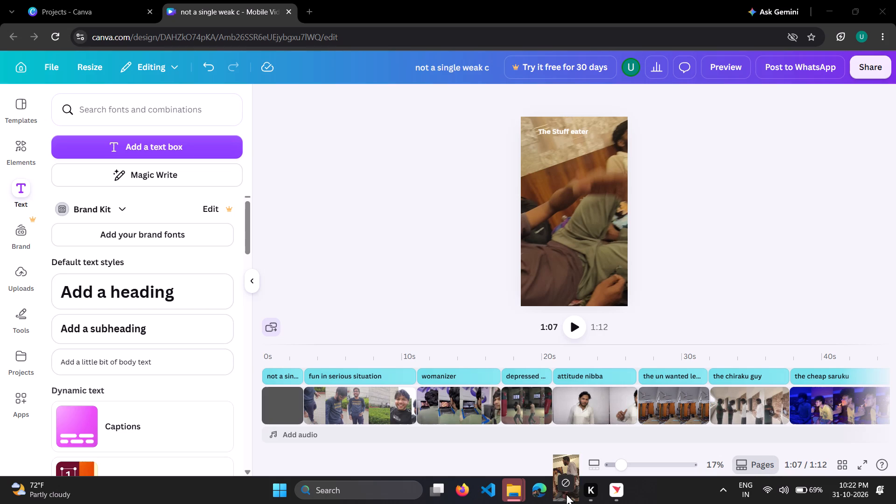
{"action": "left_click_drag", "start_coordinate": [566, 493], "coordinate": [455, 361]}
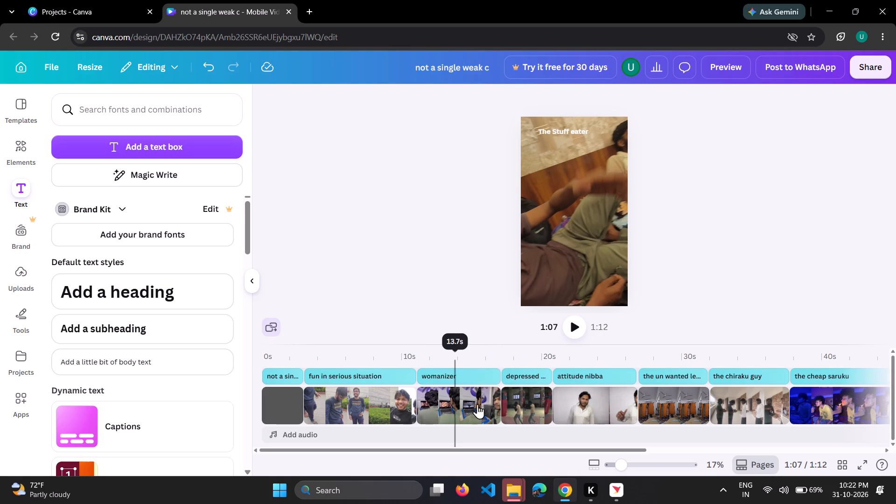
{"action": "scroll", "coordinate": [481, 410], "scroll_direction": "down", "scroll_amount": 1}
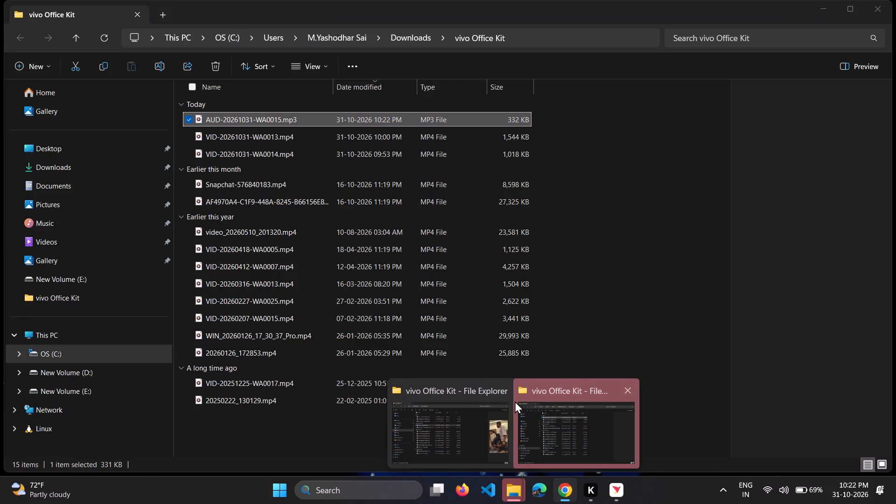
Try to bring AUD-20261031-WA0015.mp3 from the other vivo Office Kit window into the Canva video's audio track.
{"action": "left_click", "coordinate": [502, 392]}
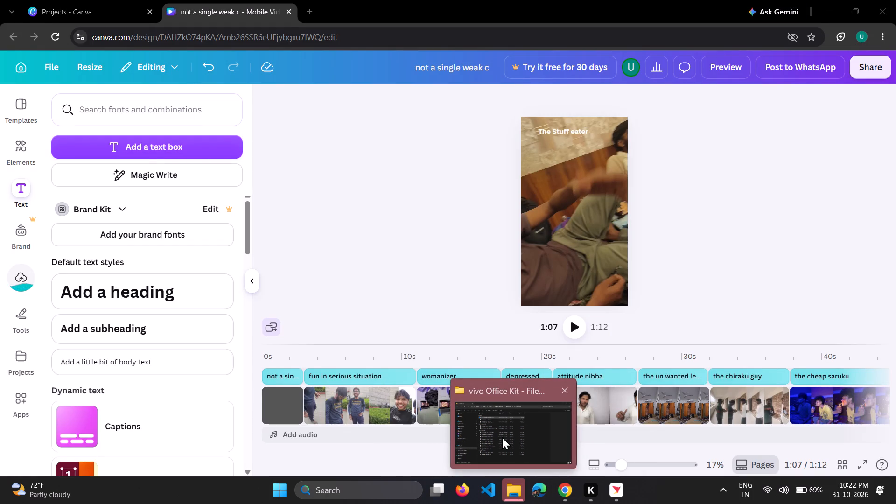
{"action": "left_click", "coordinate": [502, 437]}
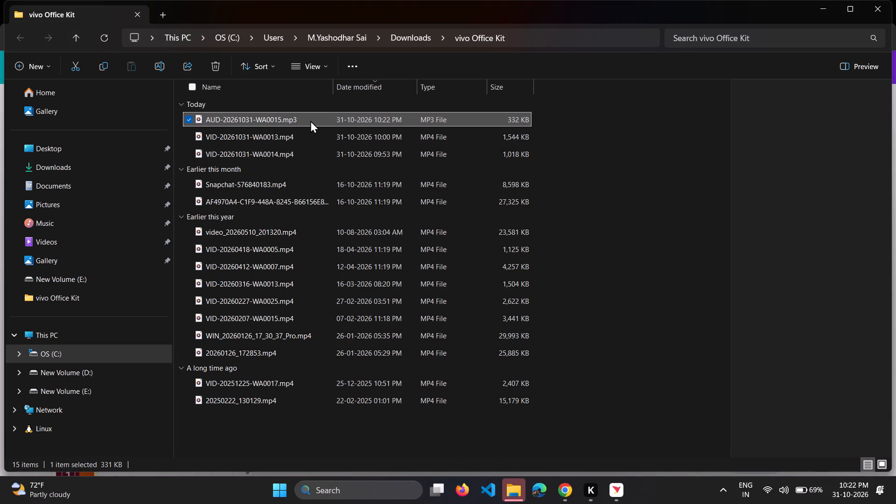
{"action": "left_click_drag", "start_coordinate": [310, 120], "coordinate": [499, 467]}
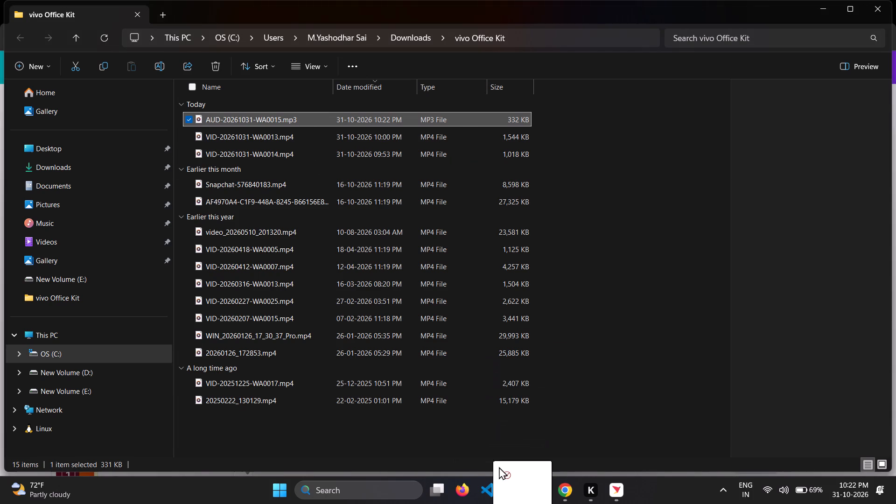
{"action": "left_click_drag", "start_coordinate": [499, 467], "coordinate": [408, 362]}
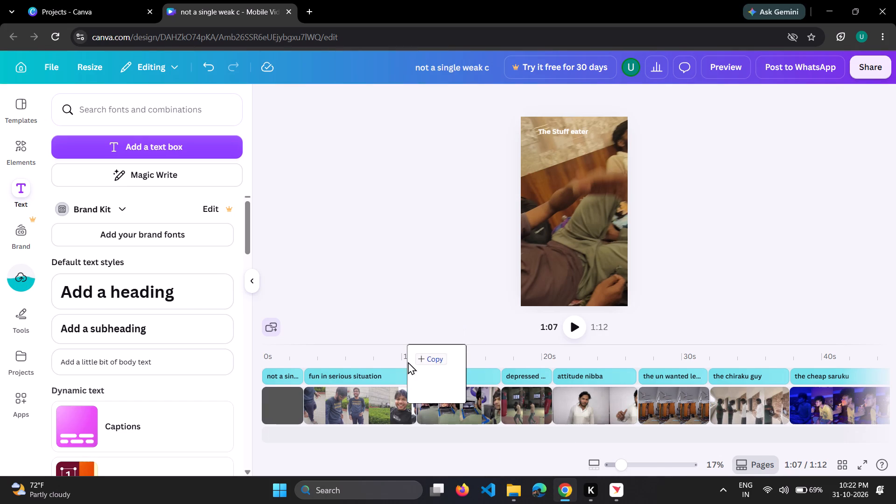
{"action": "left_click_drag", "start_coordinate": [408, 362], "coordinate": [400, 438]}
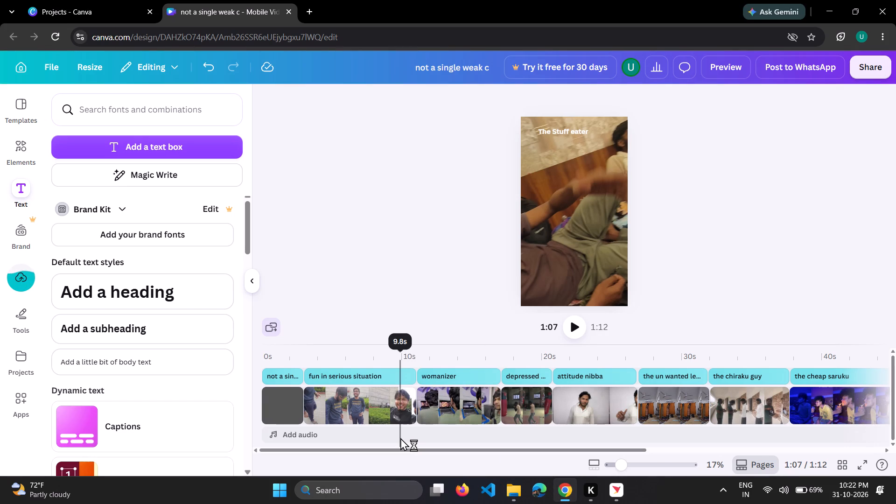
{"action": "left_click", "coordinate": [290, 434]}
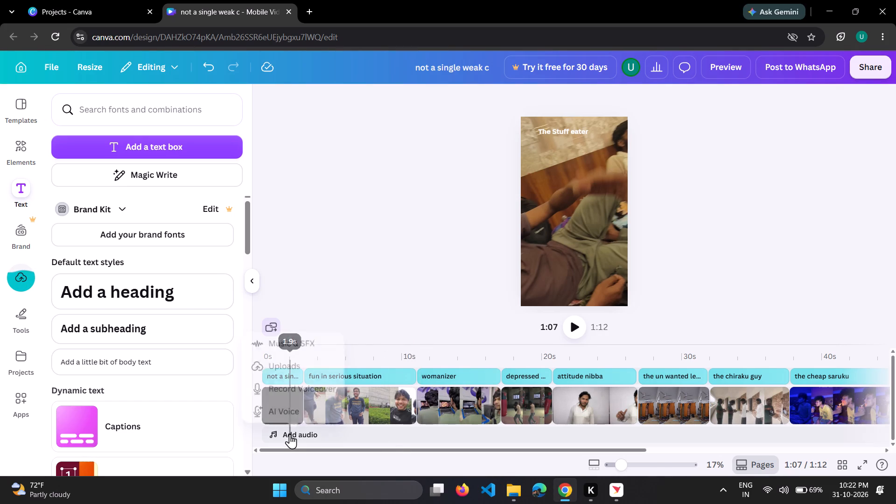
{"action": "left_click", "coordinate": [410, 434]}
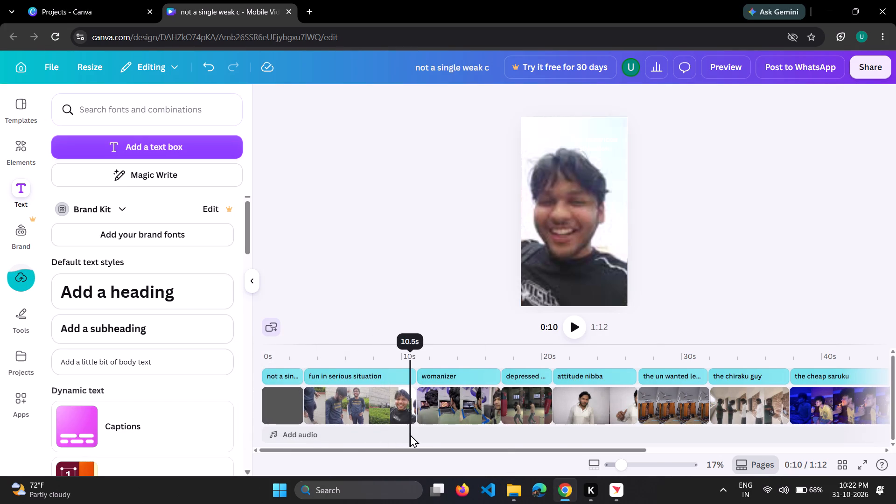
Move "The Stuff eater" caption over the last clip and stretch it to that clip's full 8.5 s.
{"action": "scroll", "coordinate": [643, 437], "scroll_direction": "left", "scroll_amount": 11}
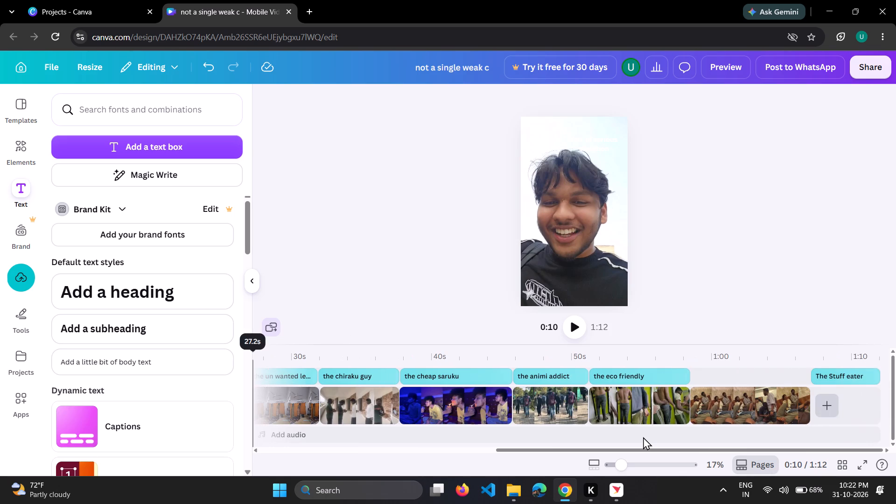
{"action": "left_click_drag", "start_coordinate": [839, 376], "coordinate": [723, 381]}
{"action": "left_click_drag", "start_coordinate": [802, 374], "coordinate": [847, 371]}
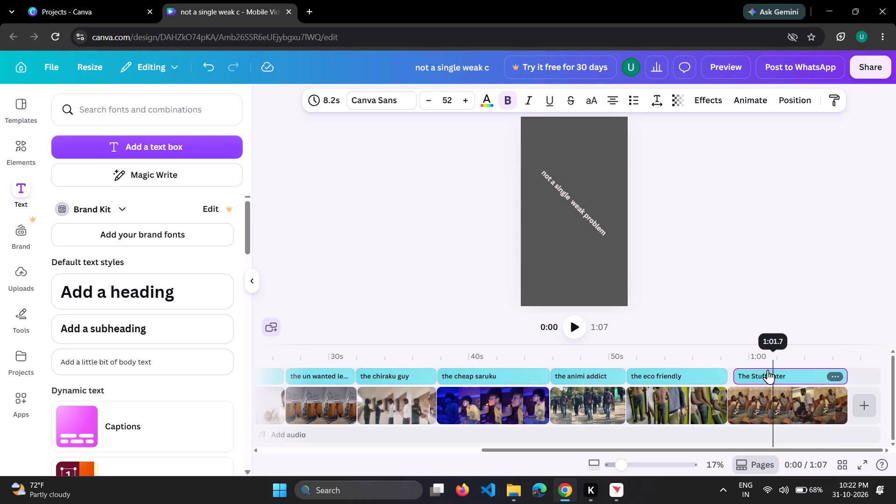
{"action": "left_click_drag", "start_coordinate": [738, 372], "coordinate": [730, 372]}
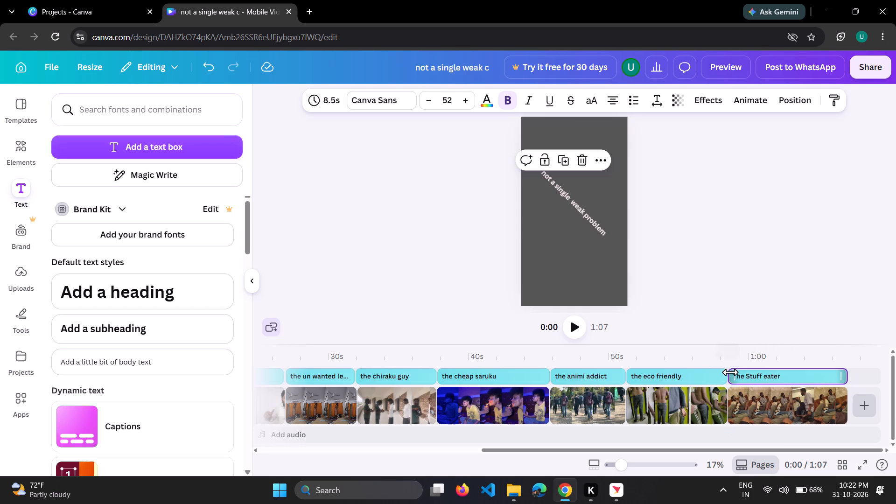
Play back part of the last clip with "The Stuff eater" caption to check it.
{"action": "scroll", "coordinate": [783, 418], "scroll_direction": "left", "scroll_amount": 2}
{"action": "left_click", "coordinate": [805, 432]}
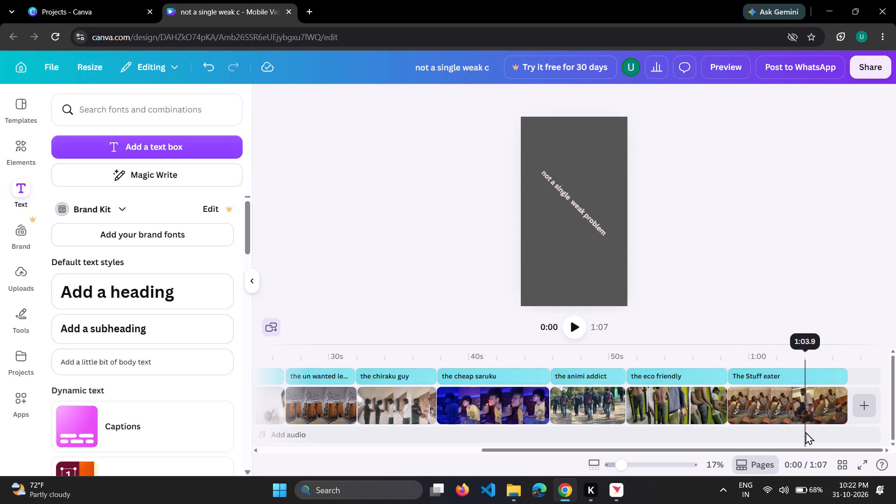
{"action": "left_click", "coordinate": [571, 333]}
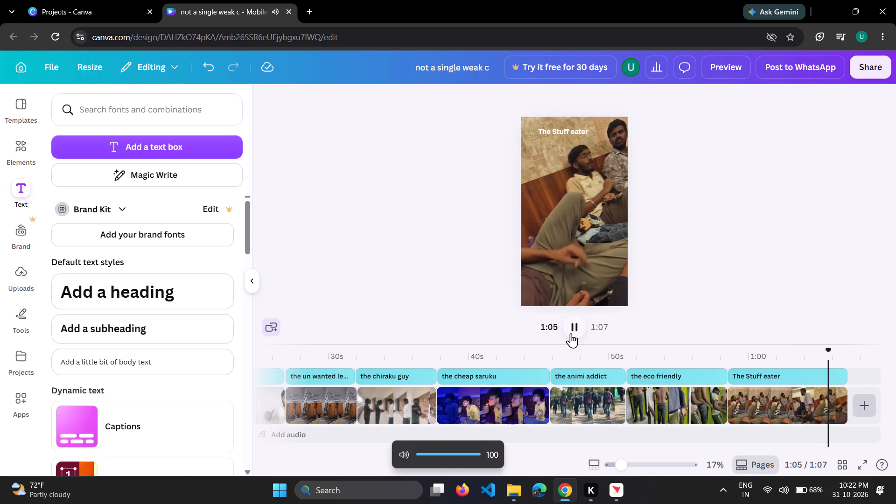
{"action": "left_click", "coordinate": [571, 333]}
Look through the uploaded media and along the timeline for the audio file.
{"action": "scroll", "coordinate": [444, 441], "scroll_direction": "right", "scroll_amount": 1}
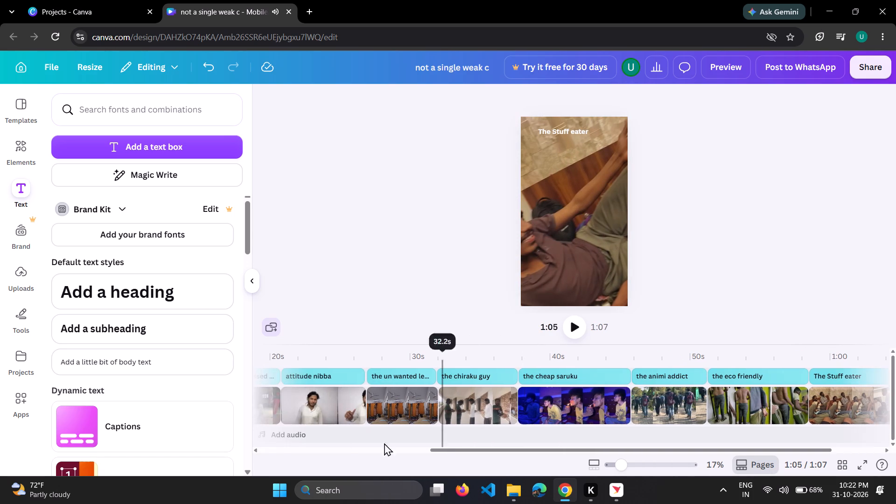
{"action": "left_click", "coordinate": [285, 436]}
{"action": "scroll", "coordinate": [285, 436], "scroll_direction": "right", "scroll_amount": 3}
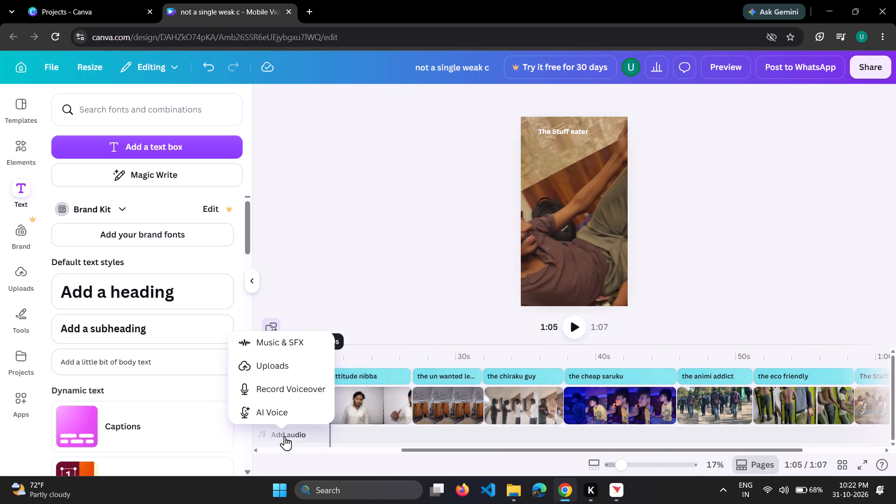
{"action": "scroll", "coordinate": [285, 436], "scroll_direction": "right", "scroll_amount": 2}
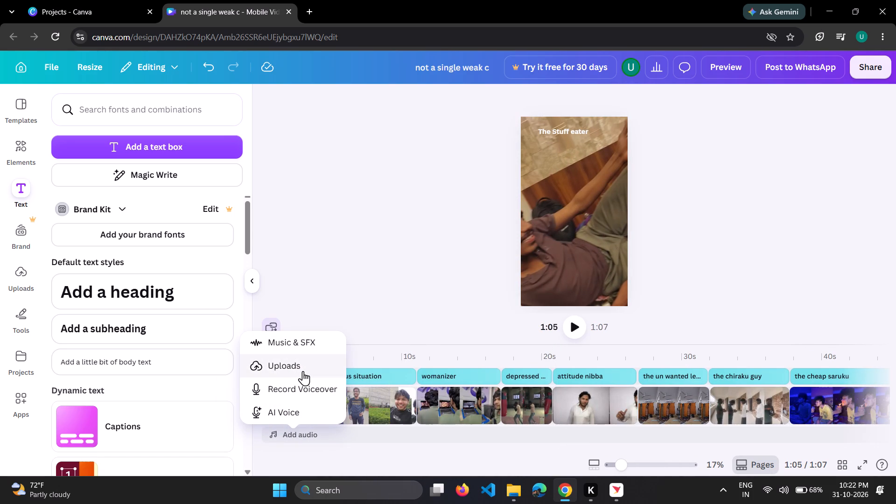
{"action": "left_click", "coordinate": [303, 371]}
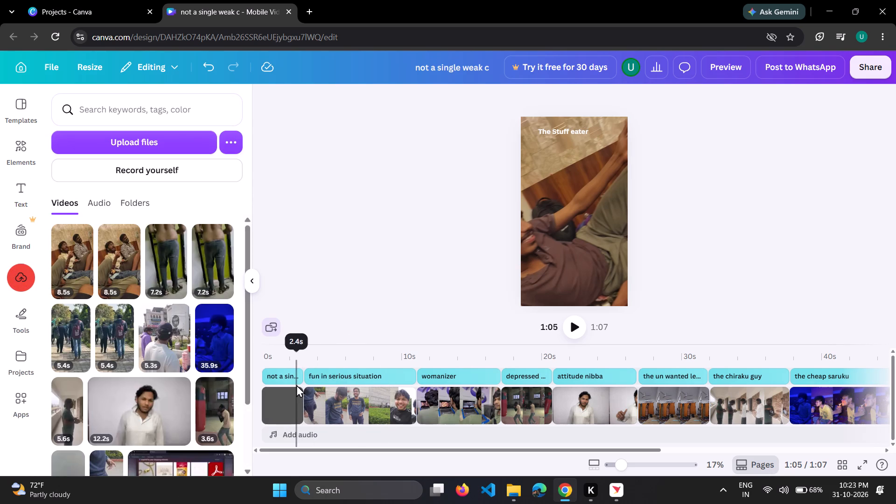
{"action": "scroll", "coordinate": [156, 427], "scroll_direction": "down", "scroll_amount": 2}
{"action": "scroll", "coordinate": [156, 427], "scroll_direction": "up", "scroll_amount": 1}
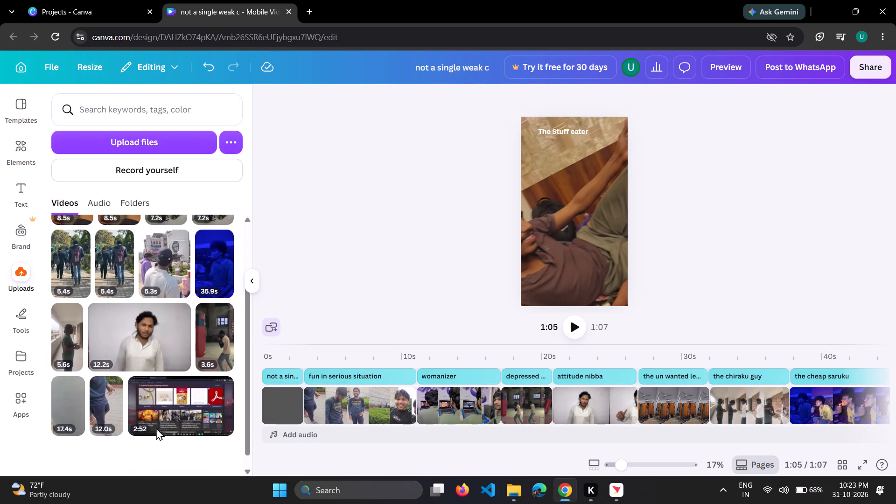
{"action": "scroll", "coordinate": [156, 427], "scroll_direction": "up", "scroll_amount": 2}
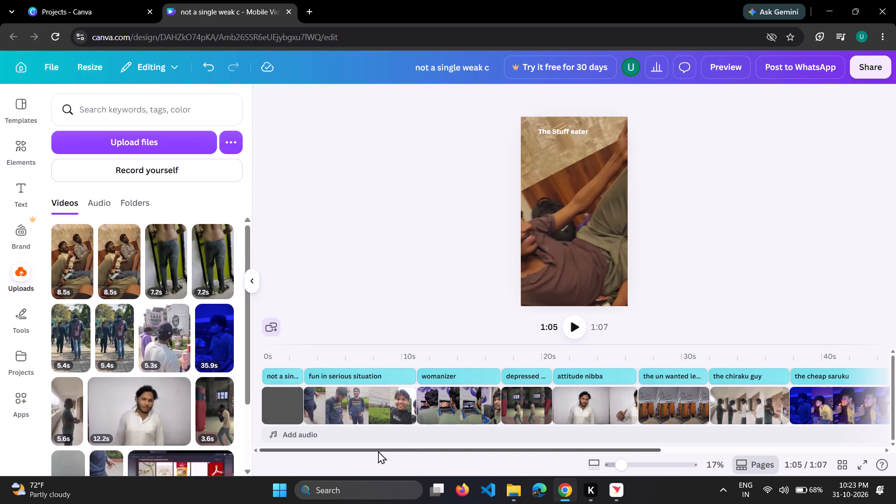
{"action": "scroll", "coordinate": [442, 415], "scroll_direction": "left", "scroll_amount": 4}
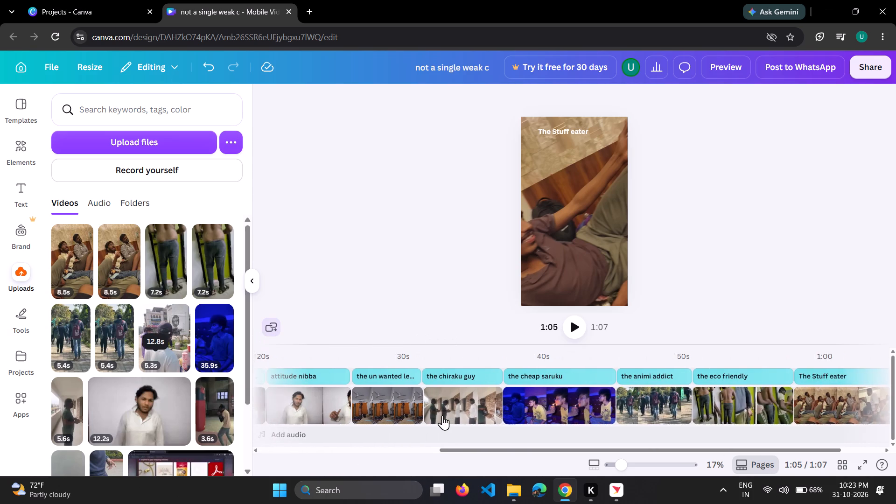
{"action": "scroll", "coordinate": [442, 415], "scroll_direction": "left", "scroll_amount": 1}
{"action": "scroll", "coordinate": [442, 415], "scroll_direction": "right", "scroll_amount": 1}
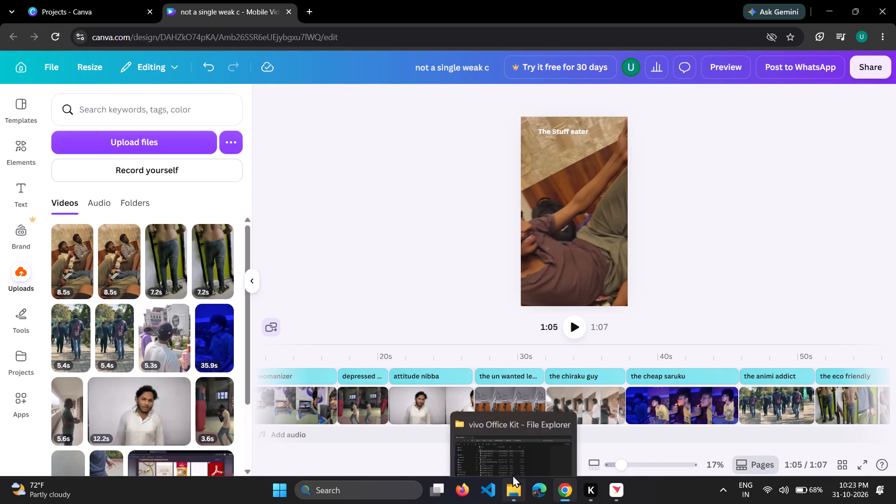
Upload AUD-20261031-WA0015.mp3 from the vivo Office Kit folder to Canva and show the uploaded audio files.
{"action": "left_click", "coordinate": [520, 453]}
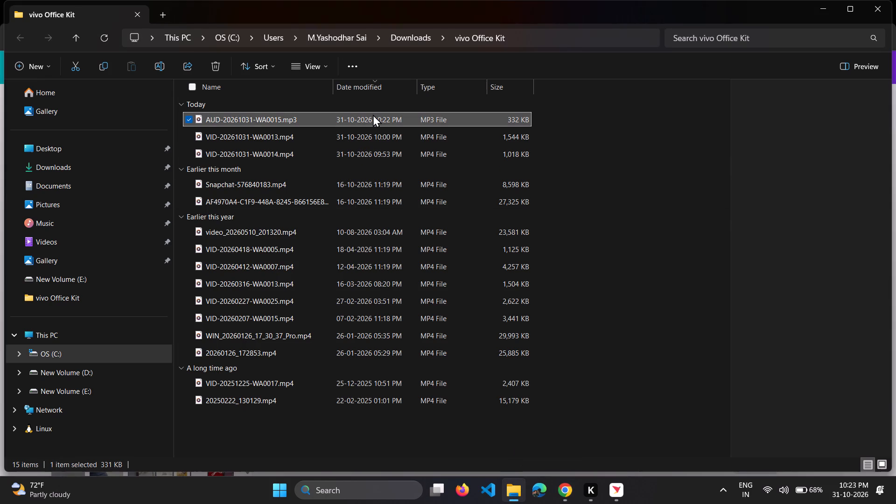
{"action": "left_click_drag", "start_coordinate": [373, 114], "coordinate": [560, 498]}
{"action": "left_click_drag", "start_coordinate": [560, 498], "coordinate": [450, 434]}
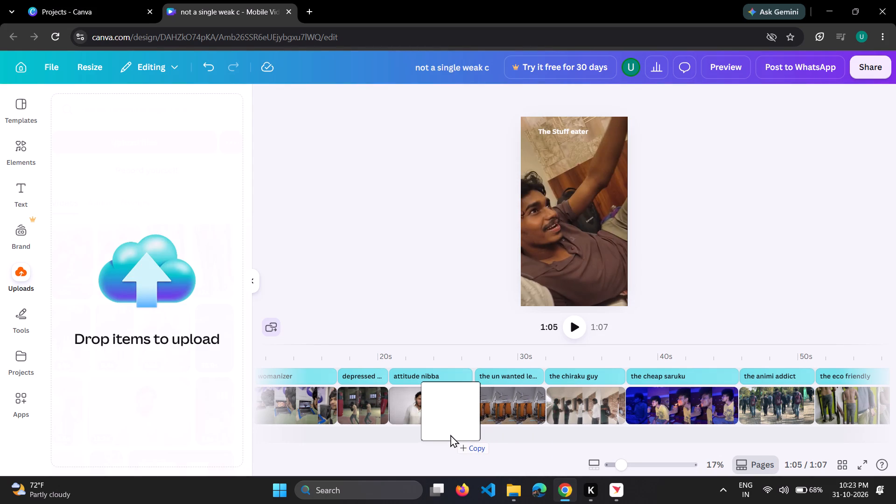
{"action": "left_click_drag", "start_coordinate": [450, 434], "coordinate": [165, 337]}
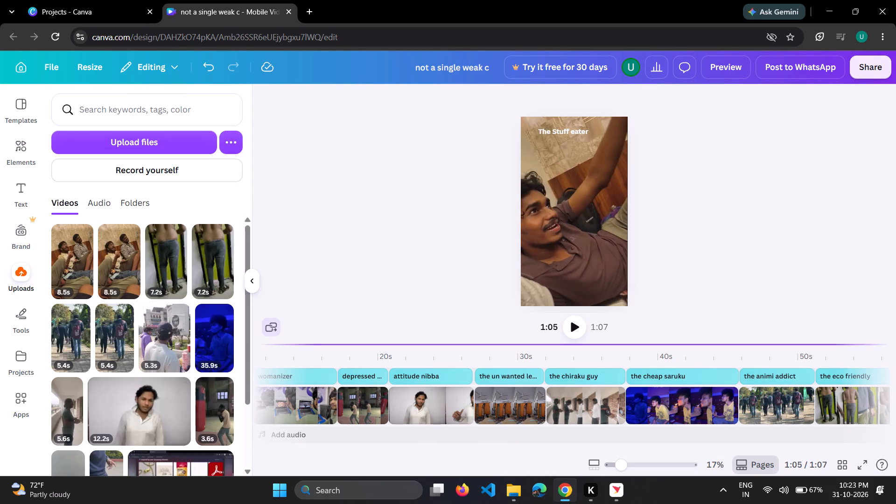
{"action": "scroll", "coordinate": [156, 340], "scroll_direction": "up", "scroll_amount": 1}
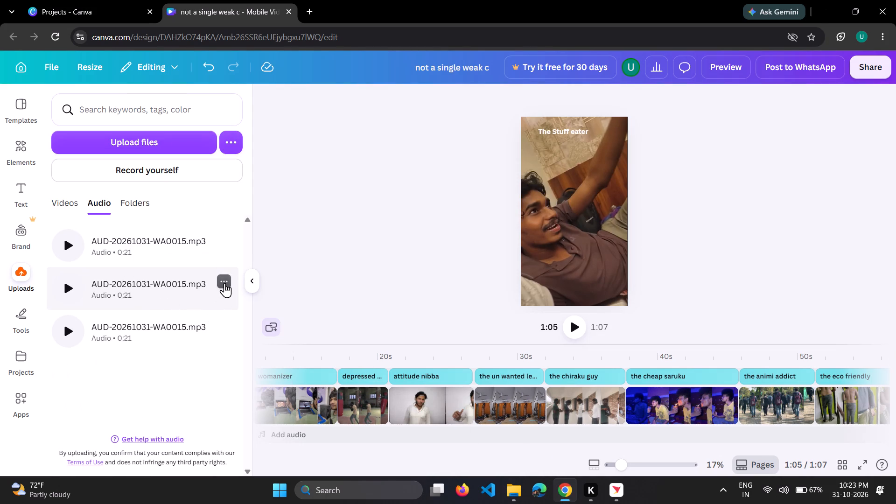
Delete the two duplicate copies of AUD-20261031-WA0015.mp3 from the uploaded audio.
{"action": "left_click", "coordinate": [224, 283]}
{"action": "left_click", "coordinate": [272, 350]}
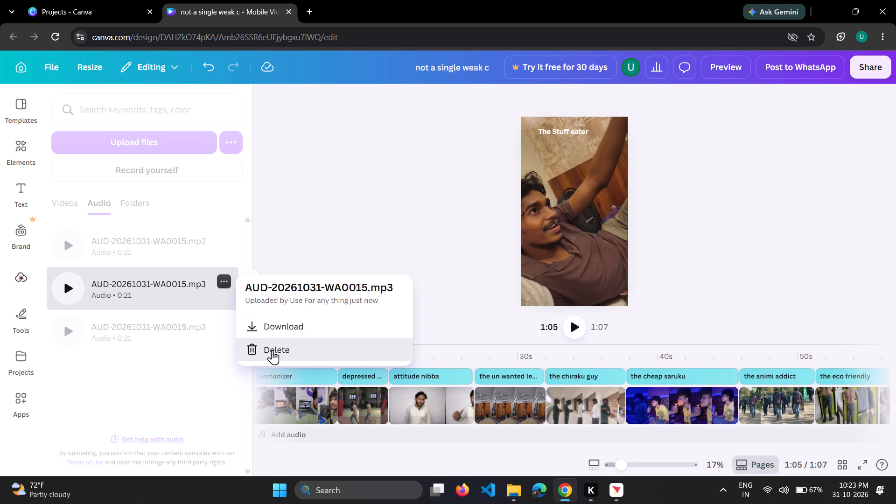
{"action": "left_click", "coordinate": [222, 287]}
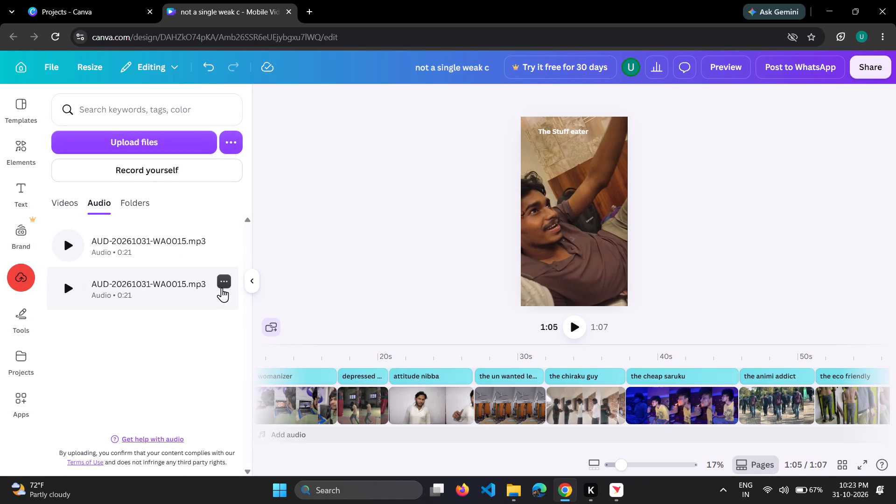
{"action": "left_click", "coordinate": [244, 344]}
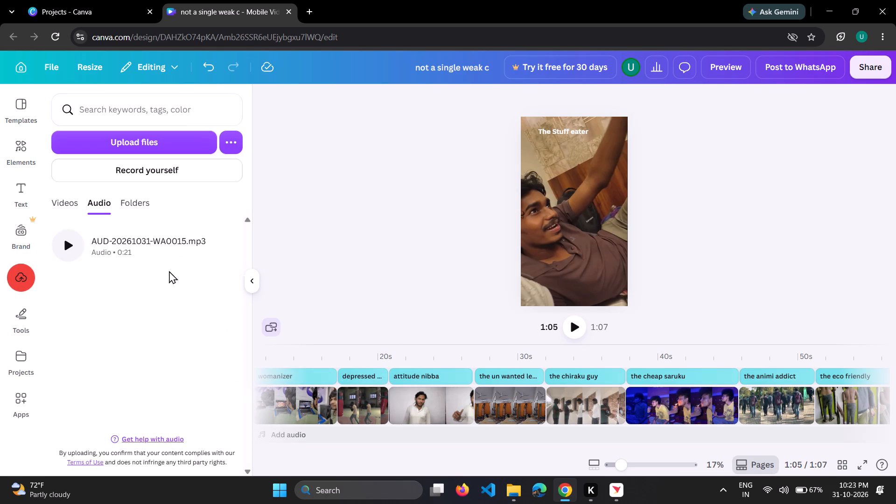
Add AUD-20261031-WA0015.mp3 to the timeline as an audio track starting at 0 s.
{"action": "left_click_drag", "start_coordinate": [197, 252], "coordinate": [342, 414]}
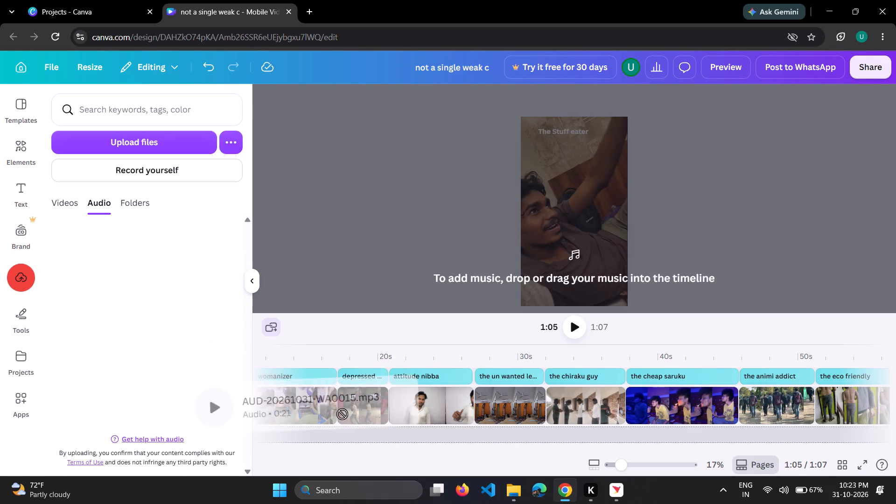
{"action": "left_click_drag", "start_coordinate": [342, 414], "coordinate": [452, 436]}
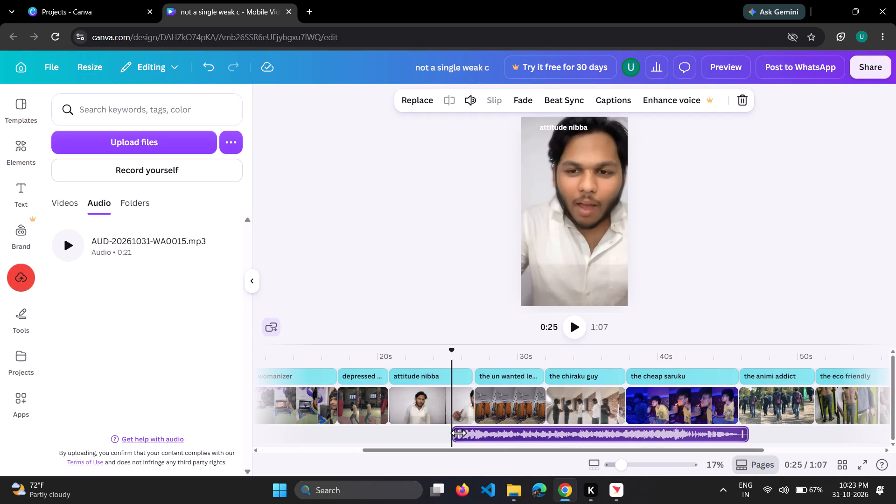
{"action": "left_click_drag", "start_coordinate": [458, 433], "coordinate": [187, 439]}
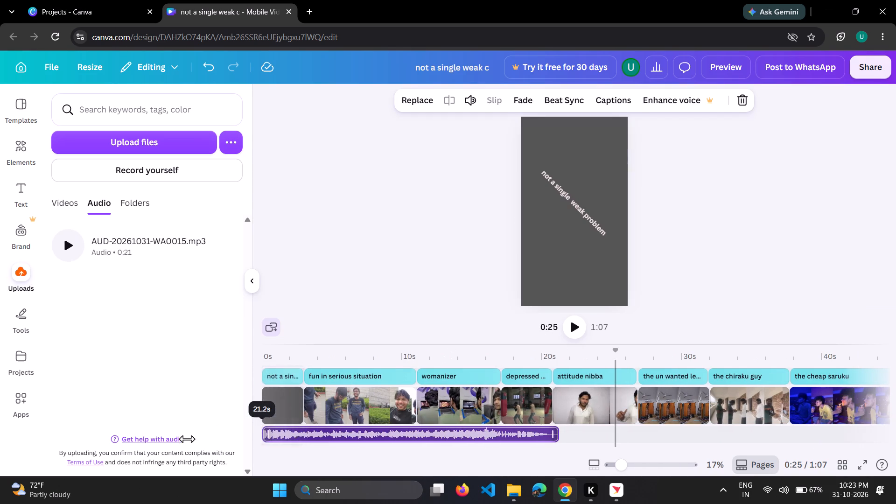
{"action": "left_click_drag", "start_coordinate": [187, 439], "coordinate": [185, 439]}
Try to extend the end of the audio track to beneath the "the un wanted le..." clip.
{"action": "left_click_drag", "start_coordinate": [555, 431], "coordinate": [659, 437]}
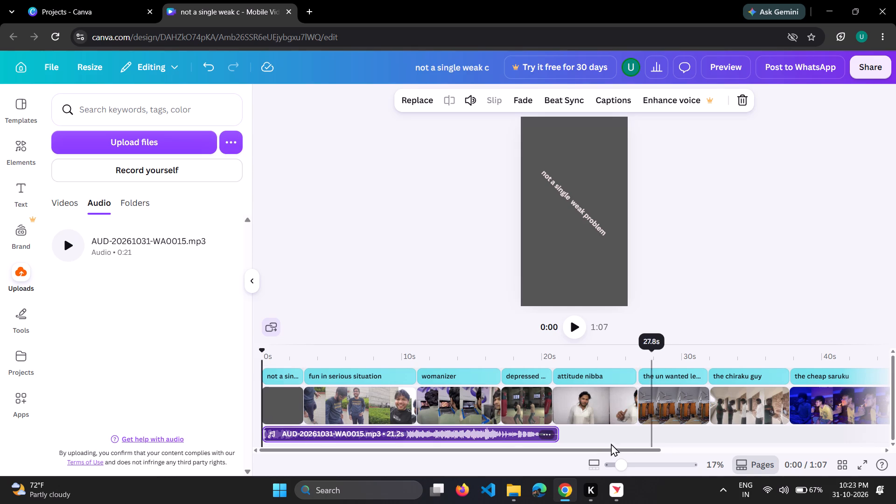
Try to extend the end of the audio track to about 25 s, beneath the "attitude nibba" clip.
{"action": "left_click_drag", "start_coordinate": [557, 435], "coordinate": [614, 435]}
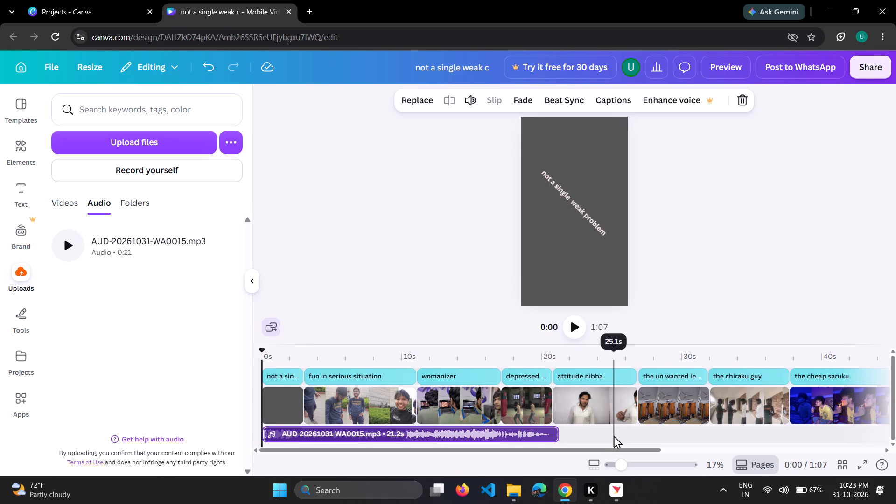
Play the video from the opening title page to the end of the audio track and pause at 0:21.
{"action": "left_click", "coordinate": [283, 403]}
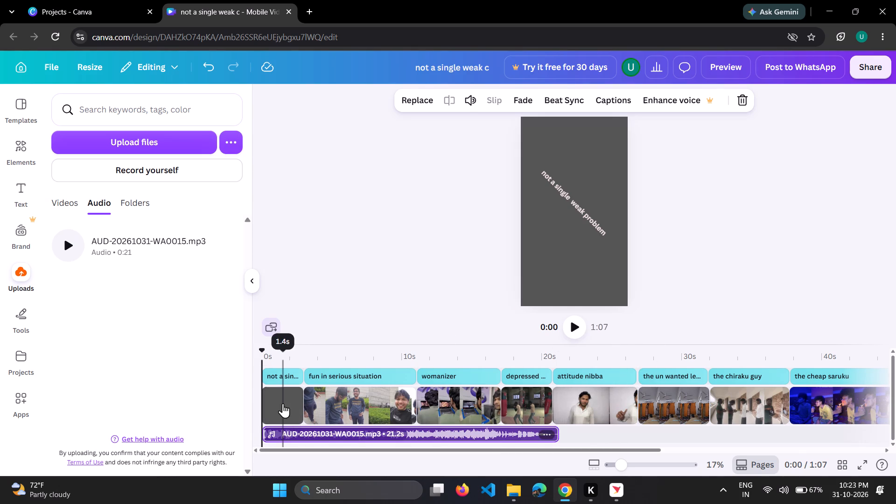
{"action": "left_click", "coordinate": [575, 337]}
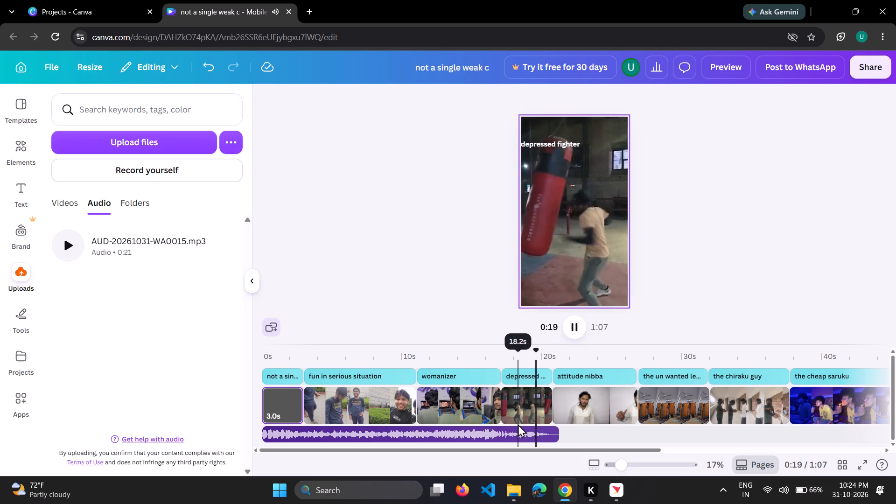
{"action": "left_click", "coordinate": [572, 329]}
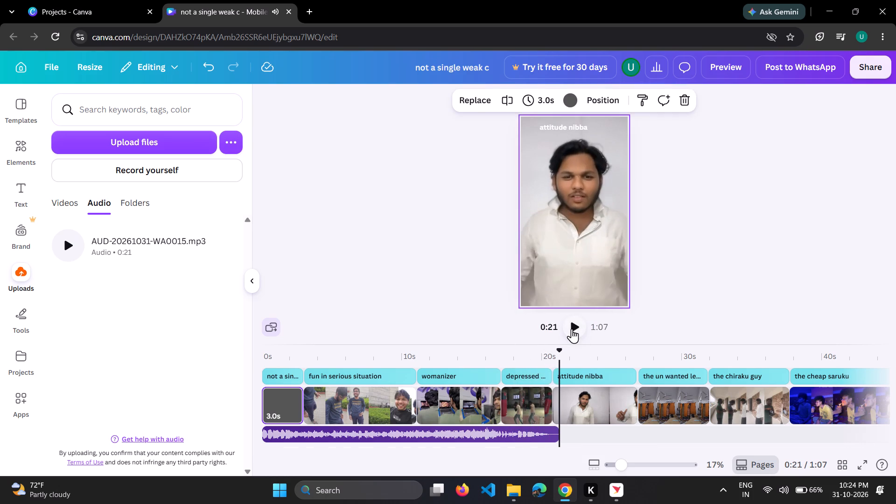
Add a second copy of AUD-20261031-WA0015.mp3 to the audio track, starting directly after the first copy at about 21 s.
{"action": "left_click_drag", "start_coordinate": [146, 239], "coordinate": [502, 391]}
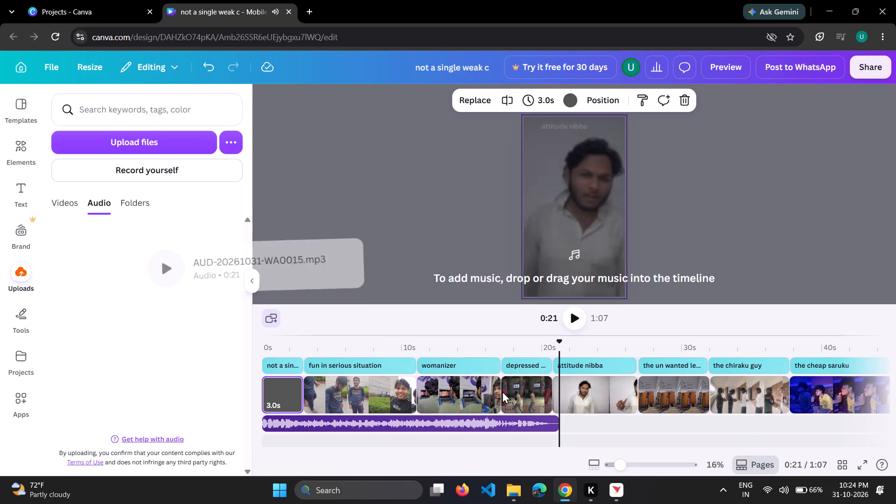
{"action": "left_click_drag", "start_coordinate": [502, 391], "coordinate": [601, 420]}
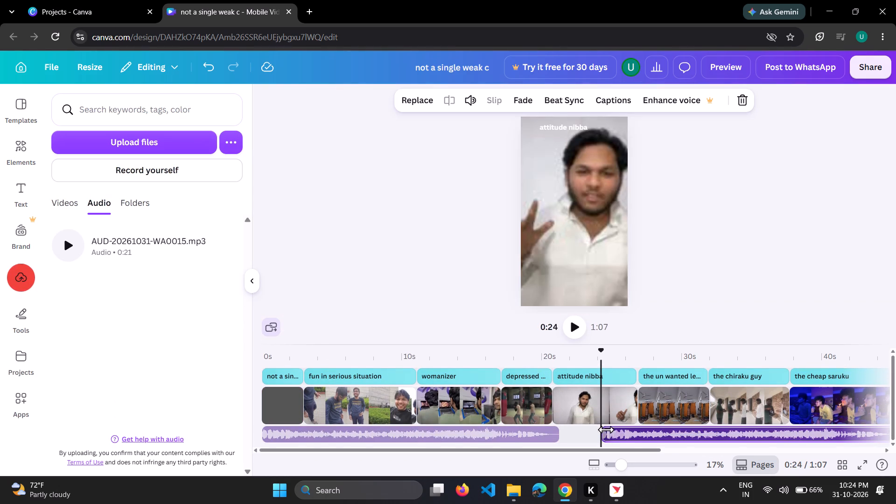
{"action": "left_click_drag", "start_coordinate": [606, 429], "coordinate": [561, 434]}
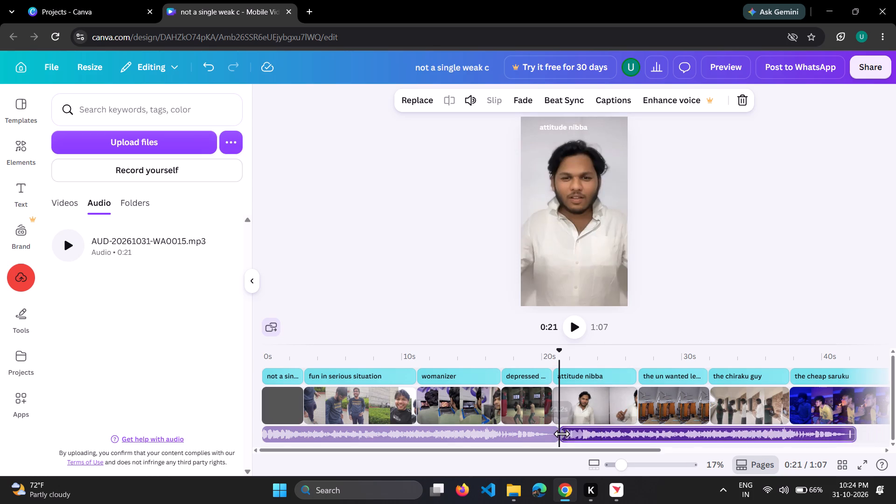
Play the video from 0:20 through the join and the second audio copy, pausing at 0:41 in the "the cheap saruku" clip.
{"action": "left_click", "coordinate": [545, 432]}
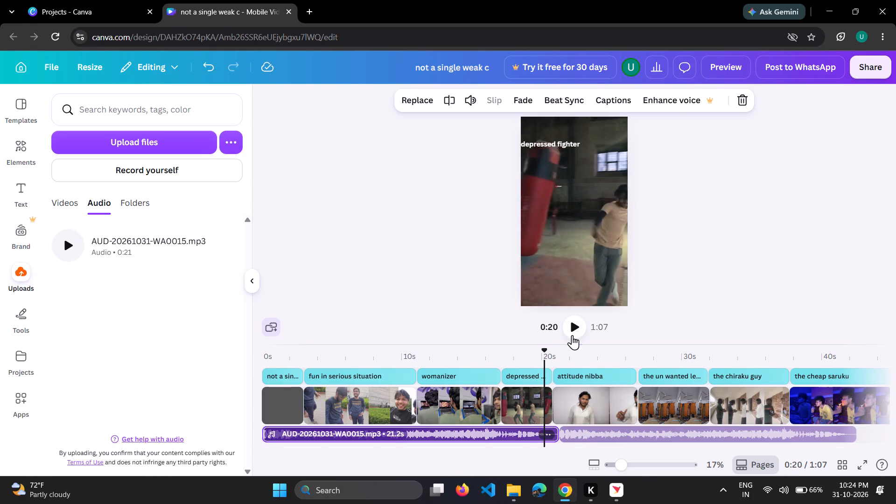
{"action": "left_click", "coordinate": [572, 334]}
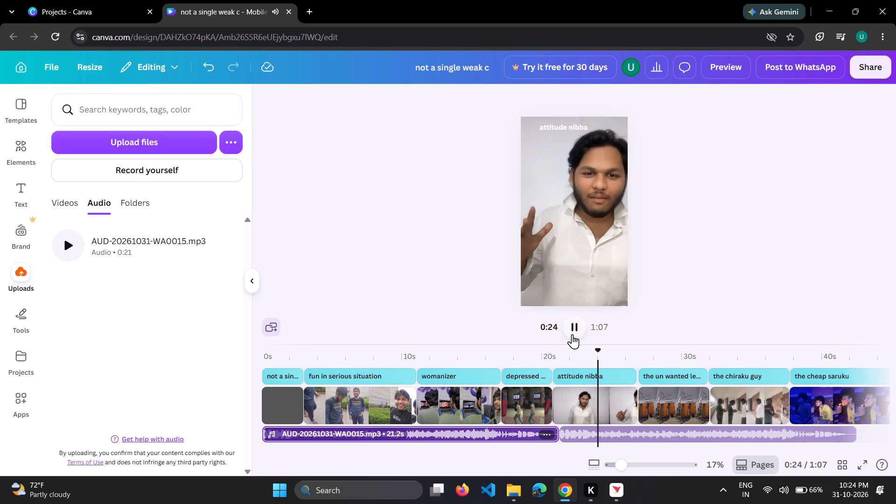
{"action": "scroll", "coordinate": [629, 393], "scroll_direction": "left", "scroll_amount": 1}
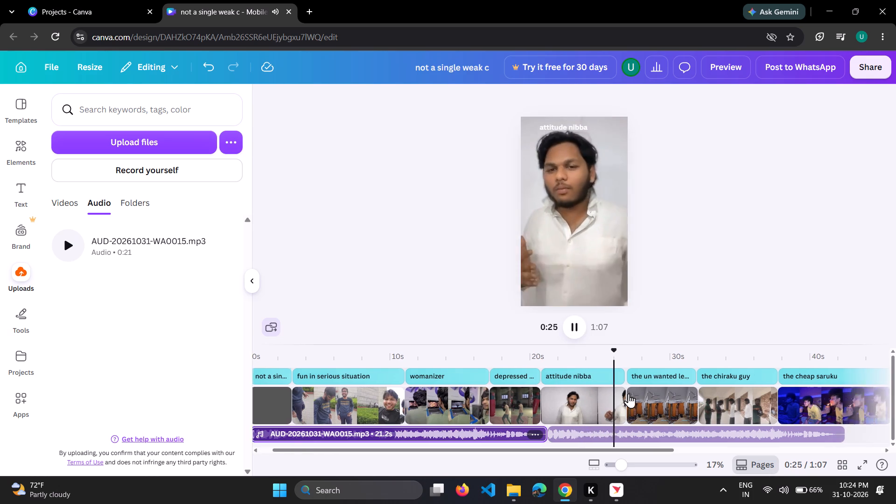
{"action": "scroll", "coordinate": [629, 393], "scroll_direction": "left", "scroll_amount": 2}
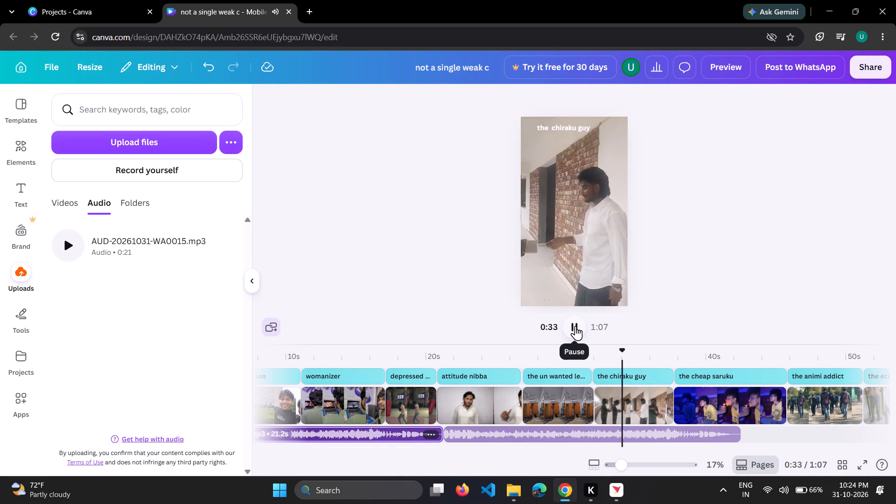
{"action": "scroll", "coordinate": [639, 396], "scroll_direction": "left", "scroll_amount": 4}
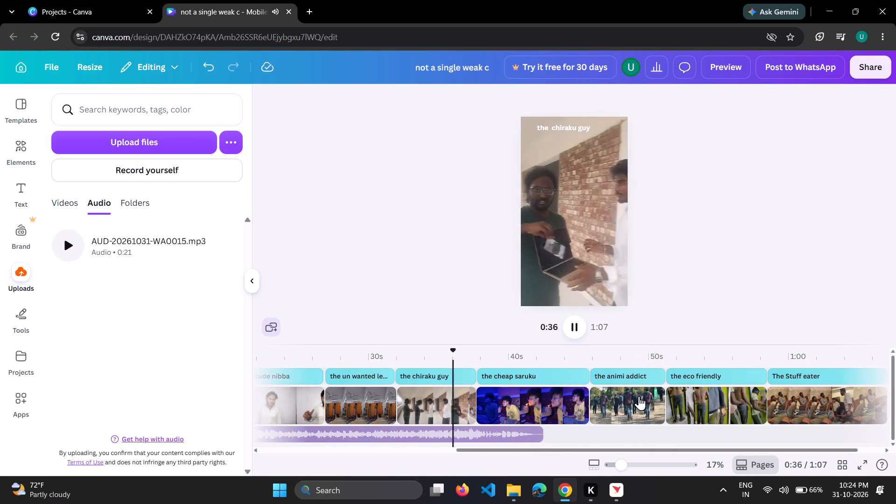
{"action": "scroll", "coordinate": [639, 396], "scroll_direction": "left", "scroll_amount": 1}
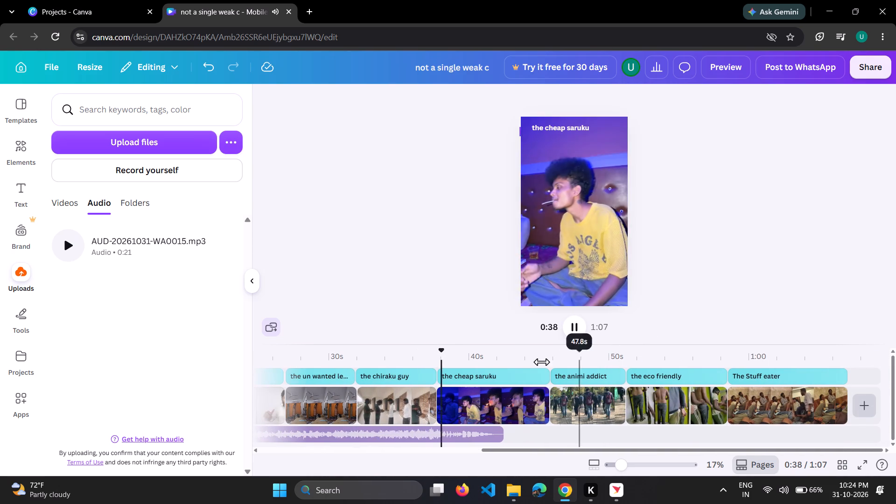
{"action": "left_click", "coordinate": [578, 332]}
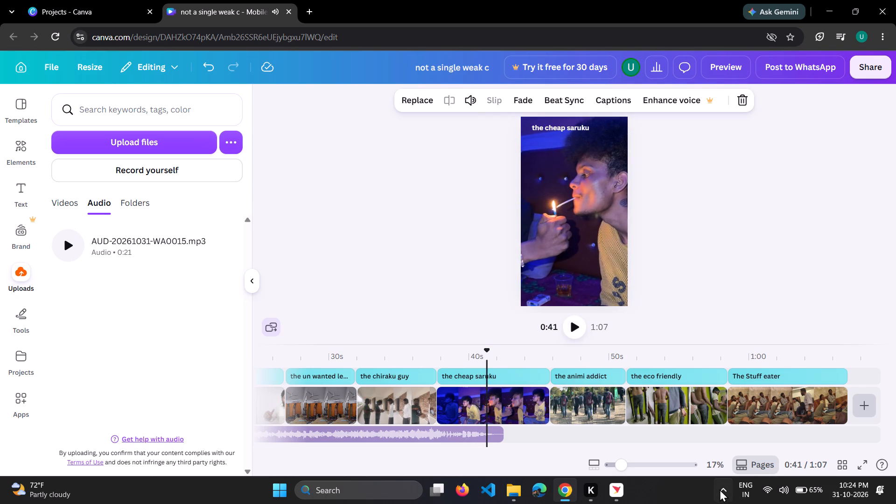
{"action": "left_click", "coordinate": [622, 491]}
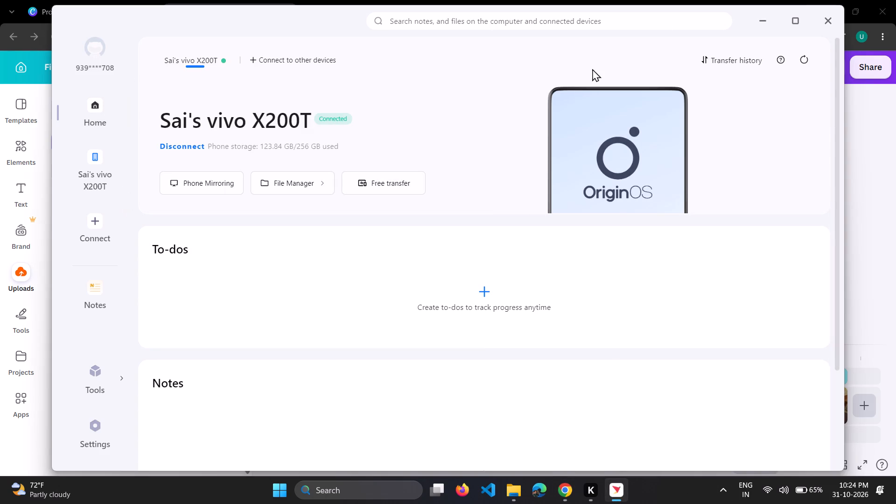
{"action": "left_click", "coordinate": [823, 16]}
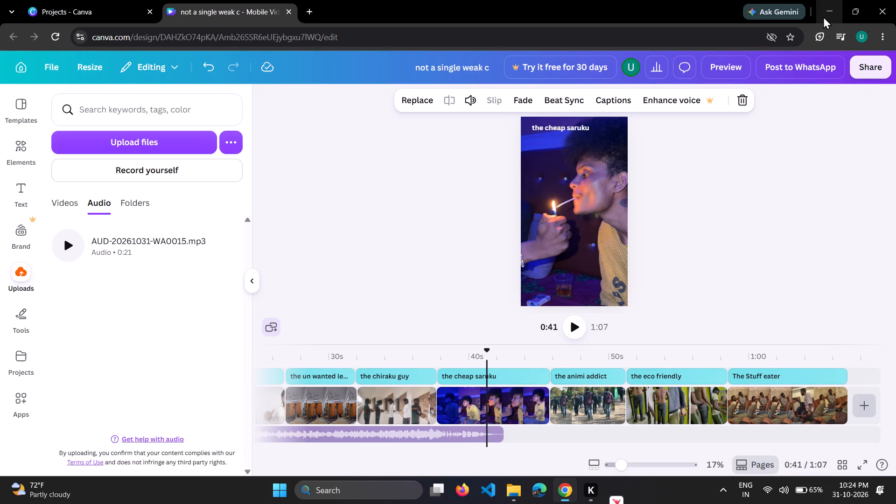
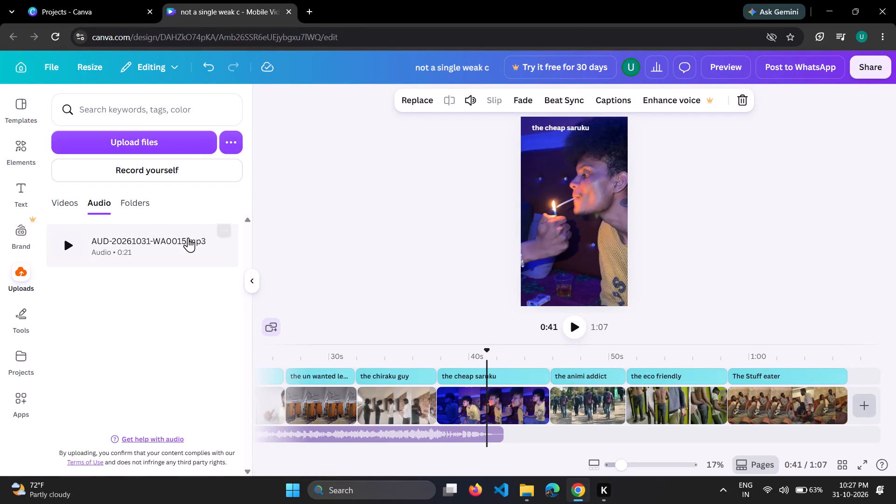
Add a third copy of AUD-20261031-WA0015.mp3 to the audio track, starting directly after the second copy at about 42 s.
{"action": "left_click_drag", "start_coordinate": [187, 238], "coordinate": [540, 432]}
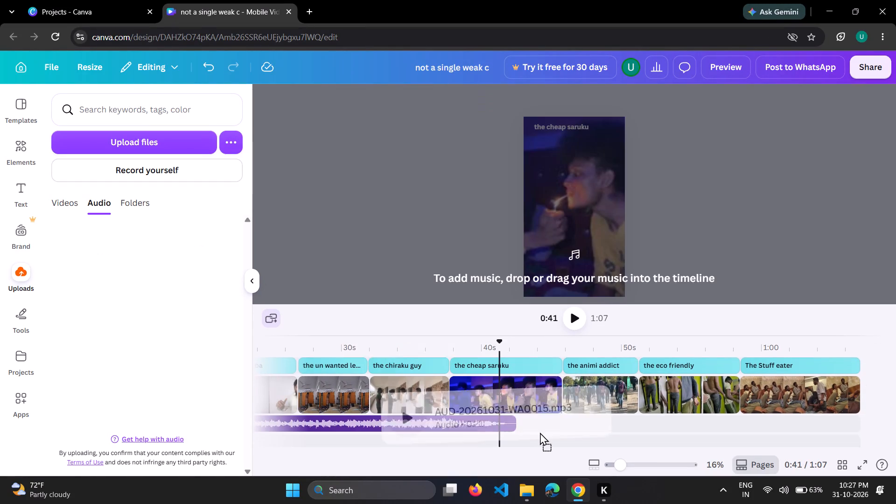
{"action": "left_click_drag", "start_coordinate": [540, 432], "coordinate": [556, 419]}
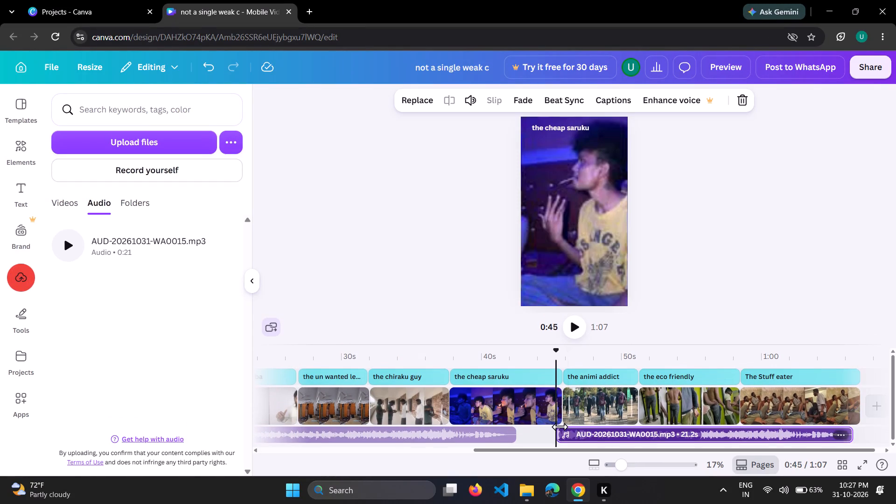
{"action": "left_click_drag", "start_coordinate": [559, 429], "coordinate": [515, 436]}
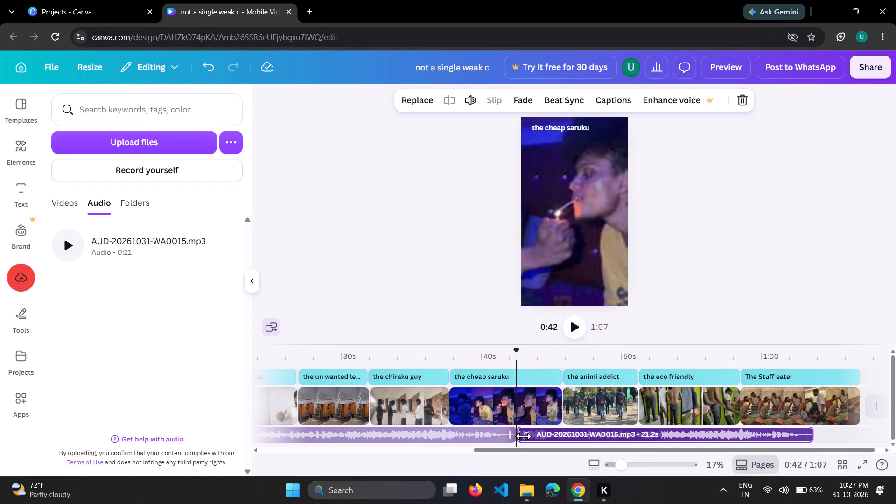
Trim the end of the "The Stuff eater" clip to 5.4 s so it ends with the third audio copy.
{"action": "left_click", "coordinate": [790, 397]}
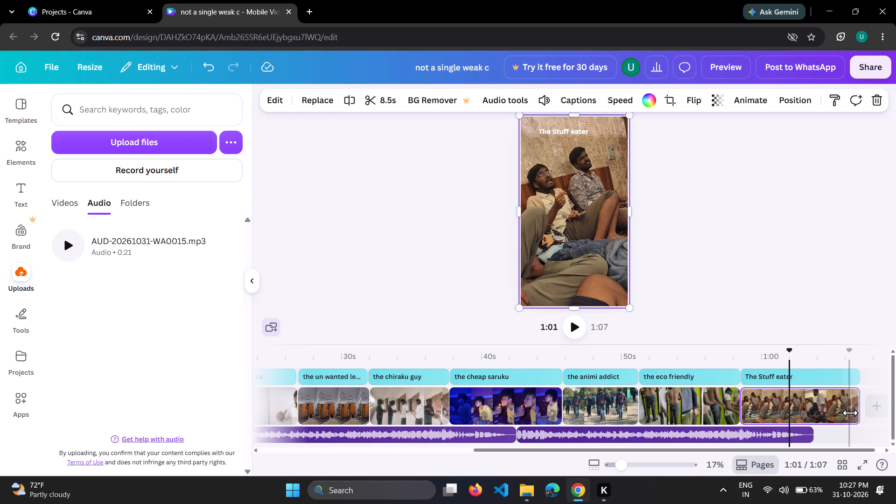
{"action": "left_click_drag", "start_coordinate": [853, 408], "coordinate": [806, 413]}
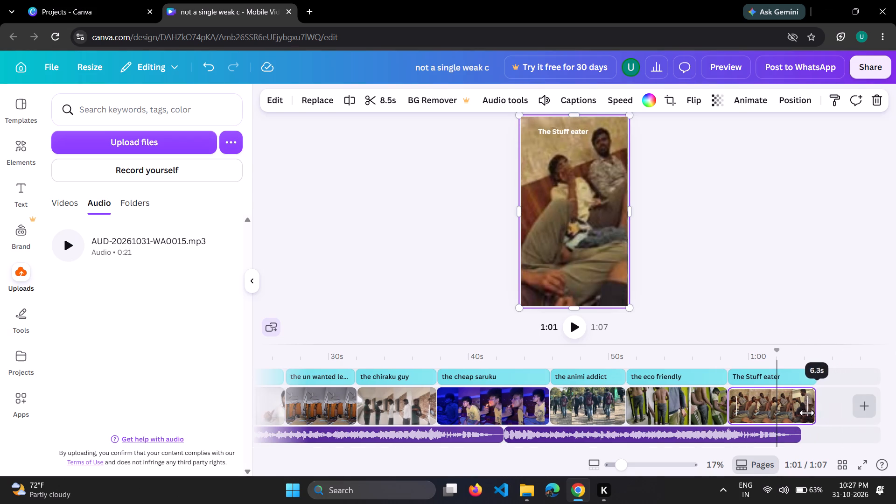
{"action": "left_click_drag", "start_coordinate": [806, 413], "coordinate": [800, 414]}
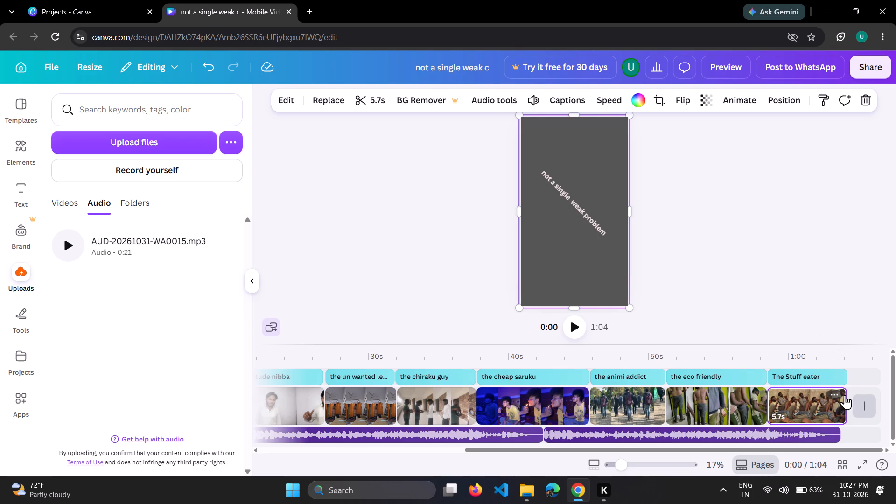
{"action": "left_click_drag", "start_coordinate": [845, 402], "coordinate": [840, 402]}
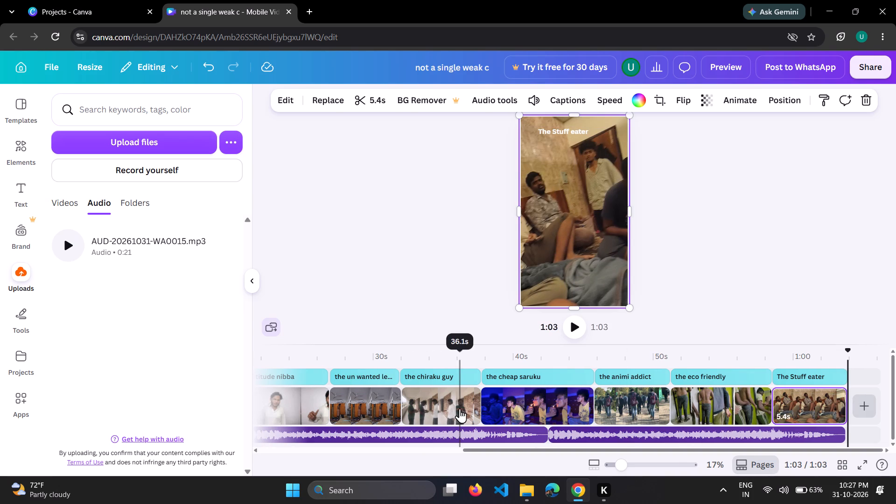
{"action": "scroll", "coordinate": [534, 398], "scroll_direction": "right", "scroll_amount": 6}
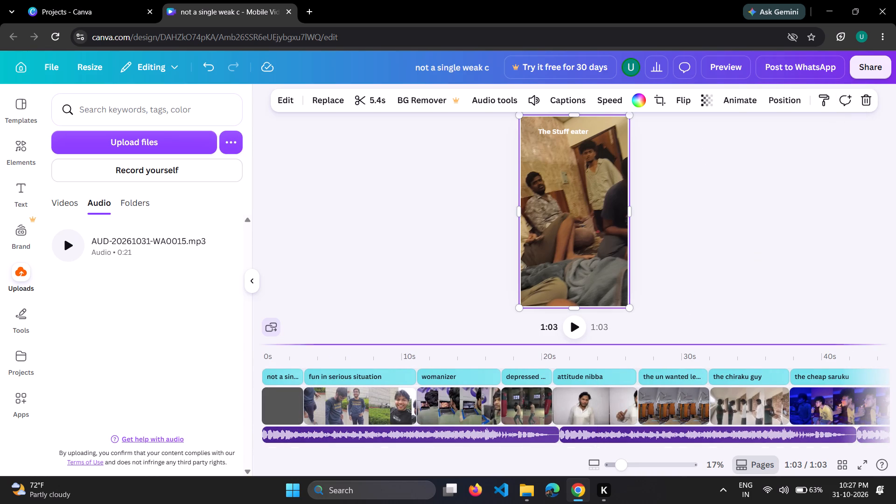
Save the "not a single weak c" video design.
{"action": "scroll", "coordinate": [485, 382], "scroll_direction": "right", "scroll_amount": 4}
{"action": "scroll", "coordinate": [485, 382], "scroll_direction": "left", "scroll_amount": 5}
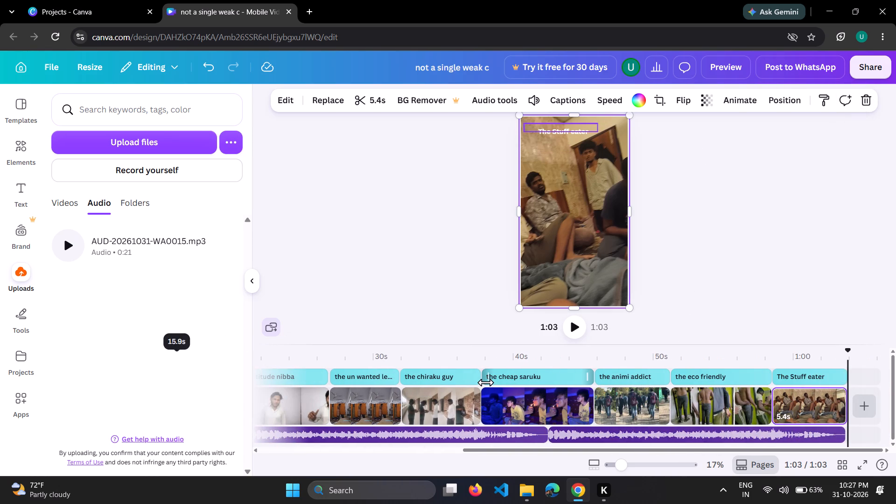
{"action": "key", "text": "ctrl+s"}
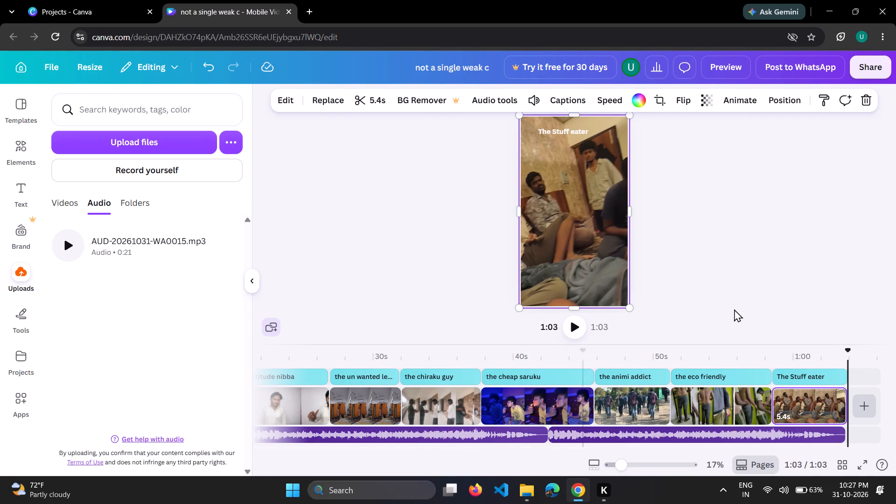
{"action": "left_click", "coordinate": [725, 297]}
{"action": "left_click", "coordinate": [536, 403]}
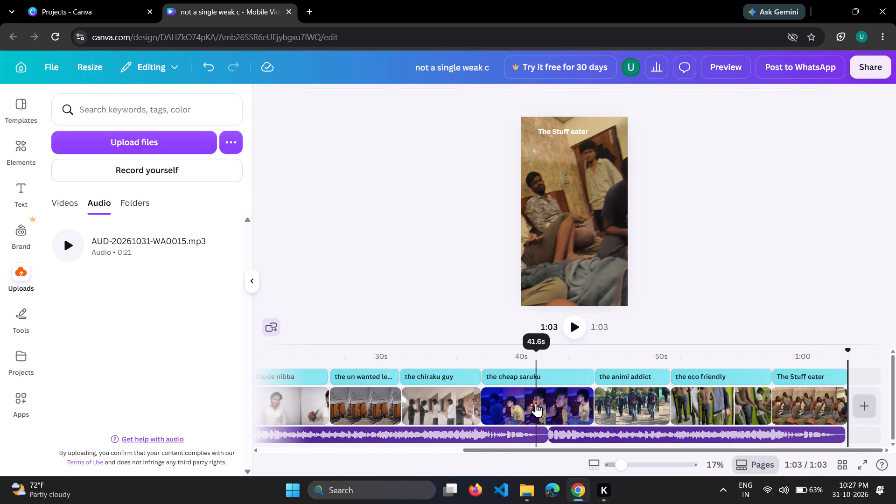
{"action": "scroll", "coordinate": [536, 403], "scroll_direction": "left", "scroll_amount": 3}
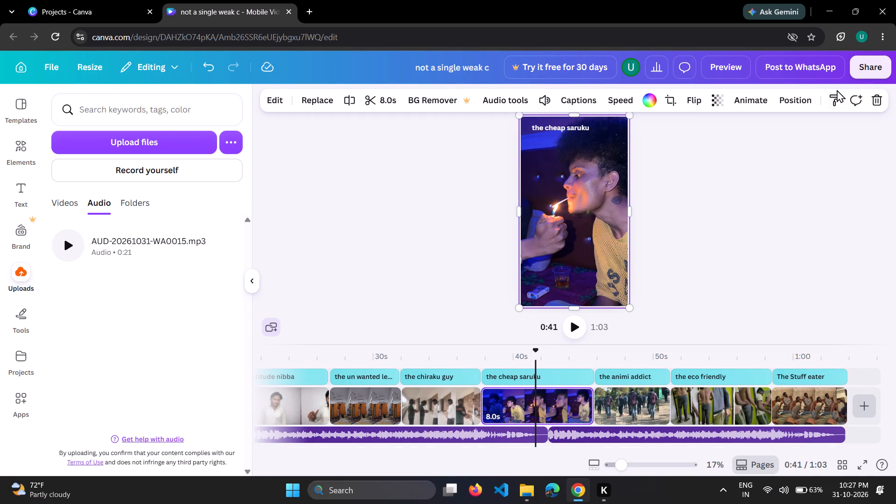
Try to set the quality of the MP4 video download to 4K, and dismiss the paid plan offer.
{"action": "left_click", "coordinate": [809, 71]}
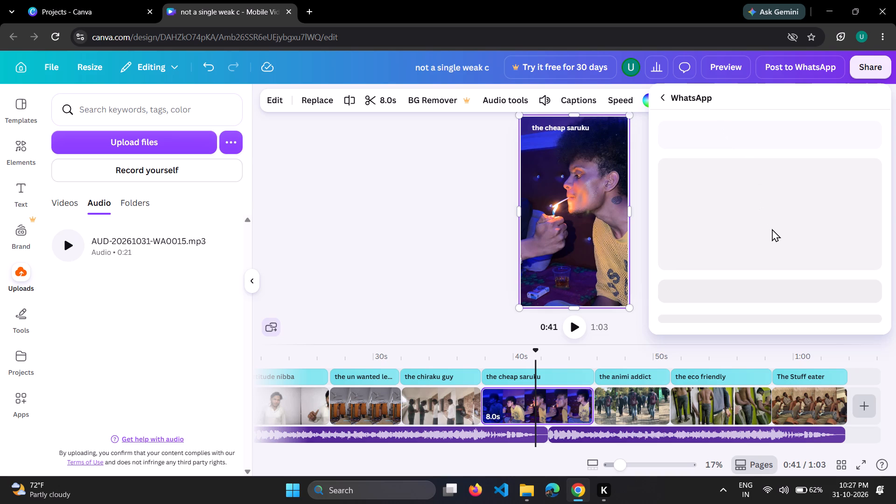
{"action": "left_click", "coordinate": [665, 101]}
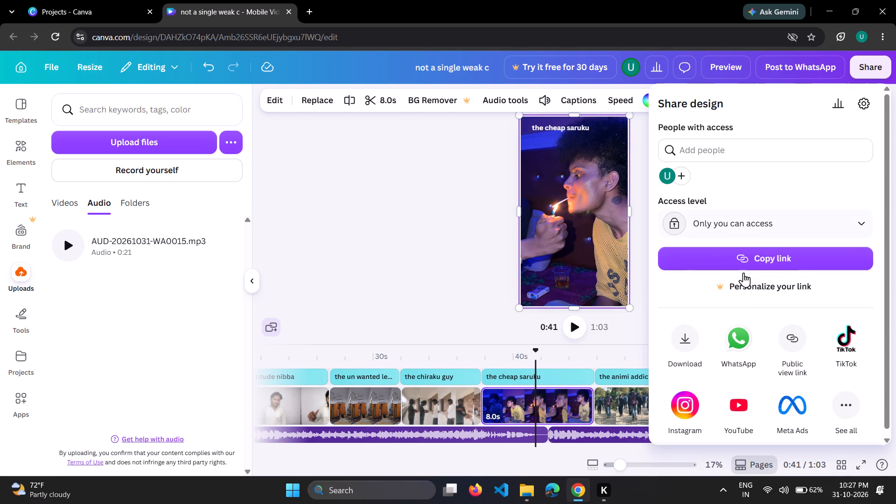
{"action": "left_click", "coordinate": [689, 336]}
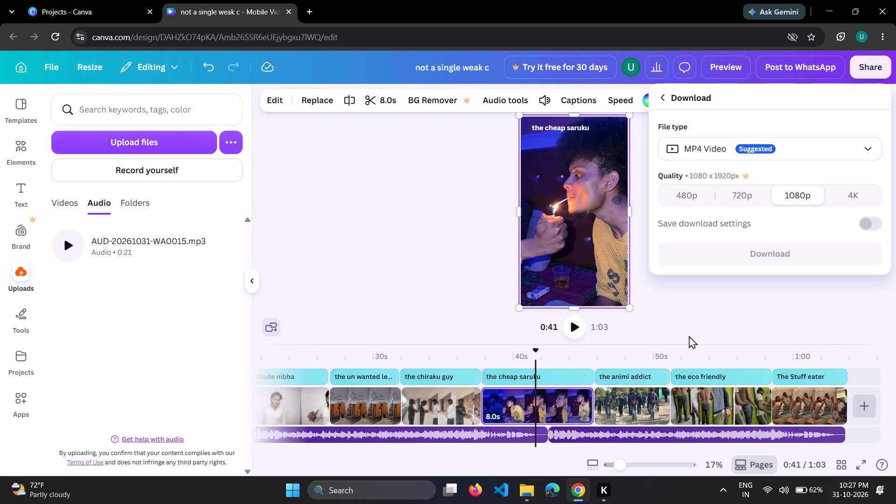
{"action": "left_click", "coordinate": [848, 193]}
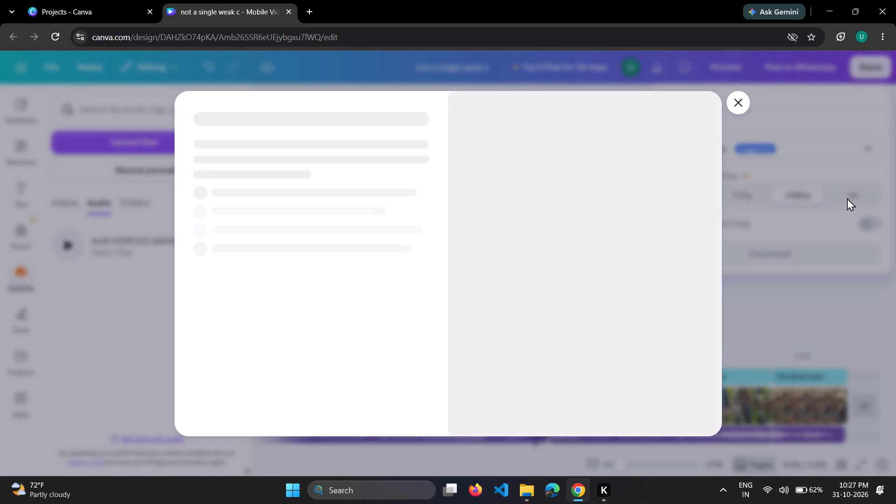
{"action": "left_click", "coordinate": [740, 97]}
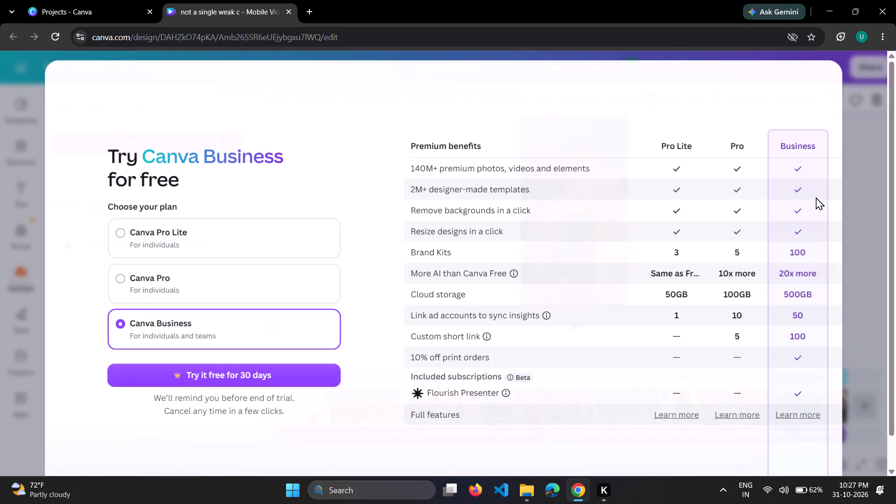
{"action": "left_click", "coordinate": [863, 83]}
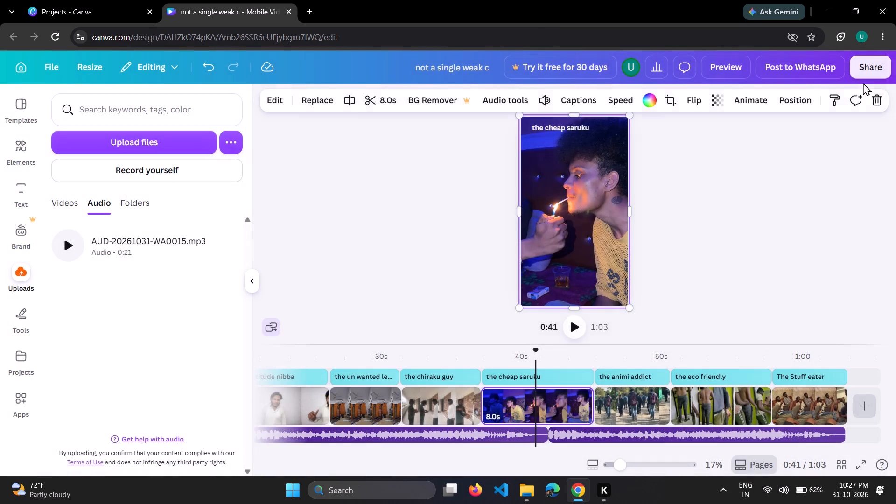
Bring up the design's download options again and choose MP4 Video as the file type.
{"action": "left_click", "coordinate": [830, 76]}
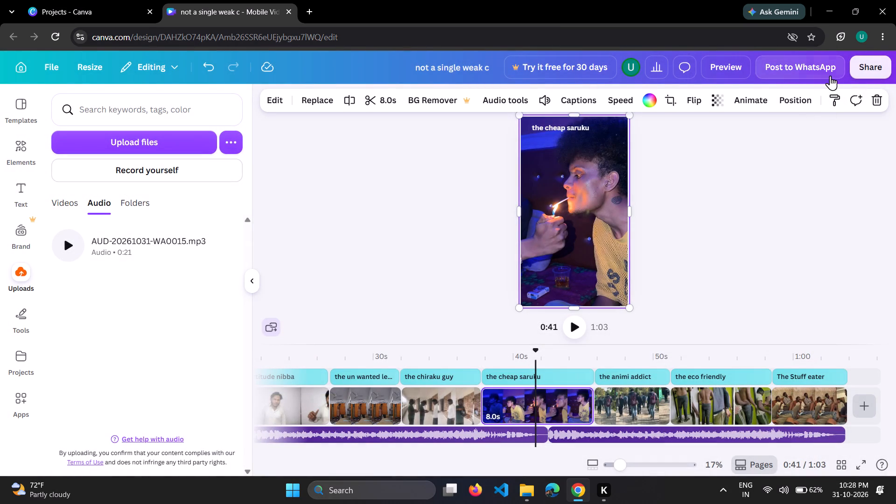
{"action": "left_click", "coordinate": [861, 70]}
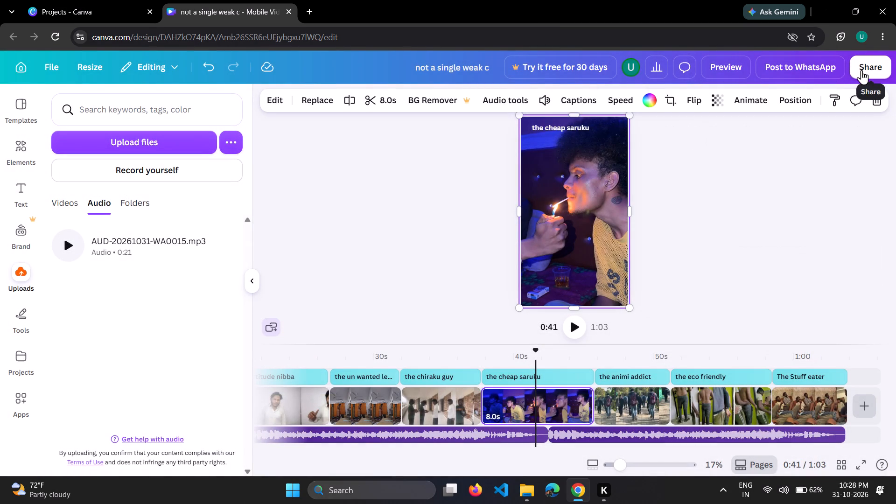
{"action": "left_click", "coordinate": [861, 70]}
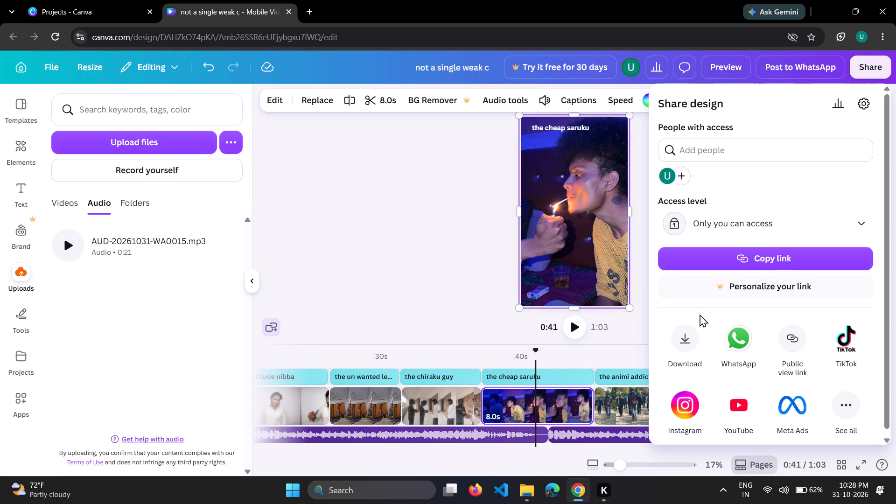
{"action": "left_click", "coordinate": [693, 331]}
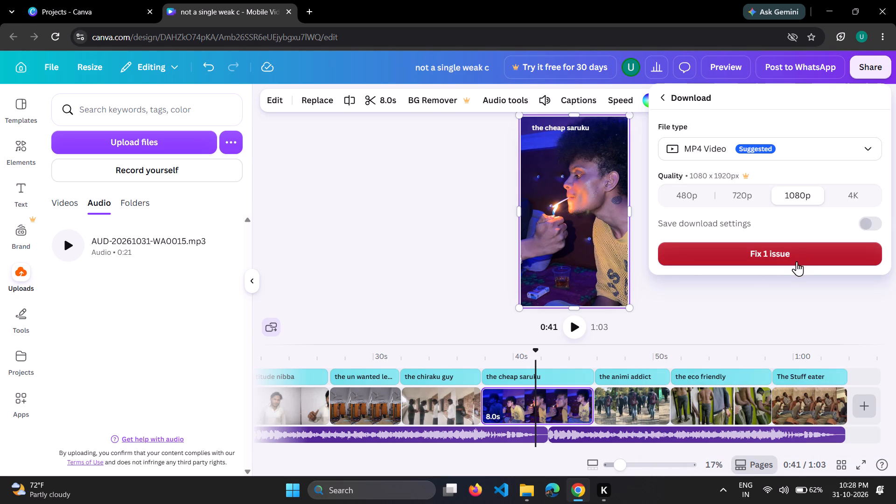
{"action": "left_click", "coordinate": [786, 153]}
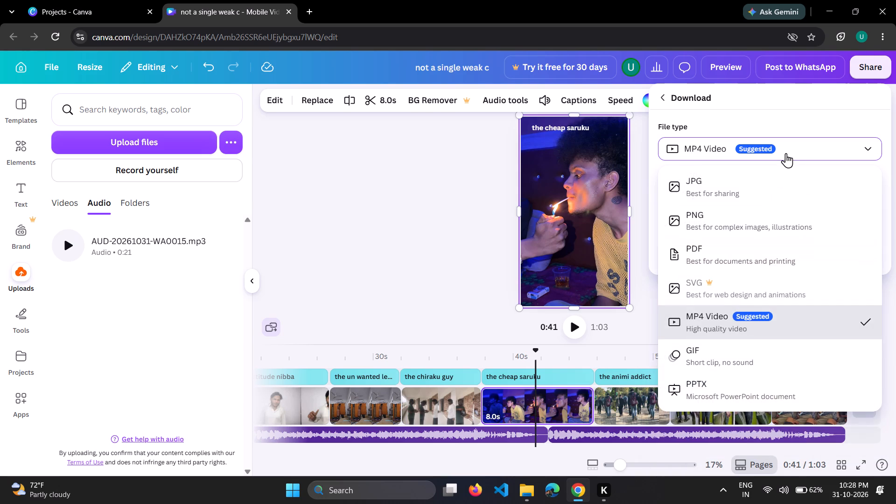
{"action": "left_click", "coordinate": [761, 322]}
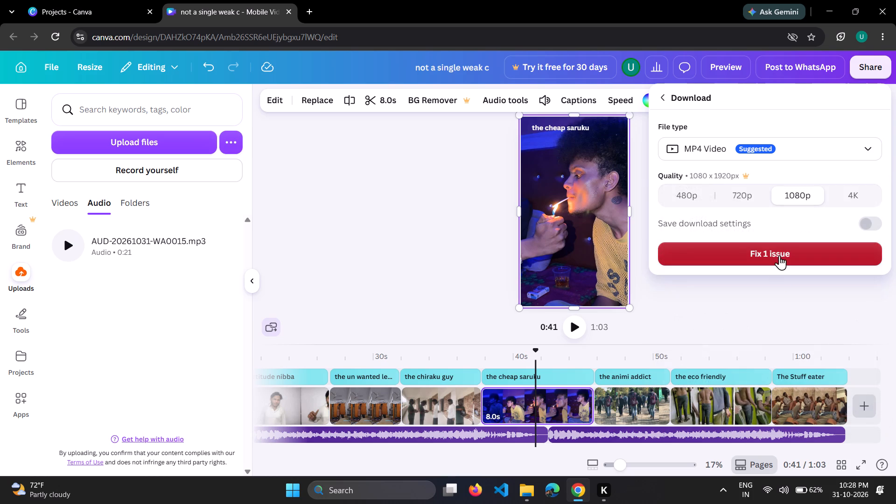
Open the details of the issue that must be fixed before downloading the video.
{"action": "left_click", "coordinate": [779, 255]}
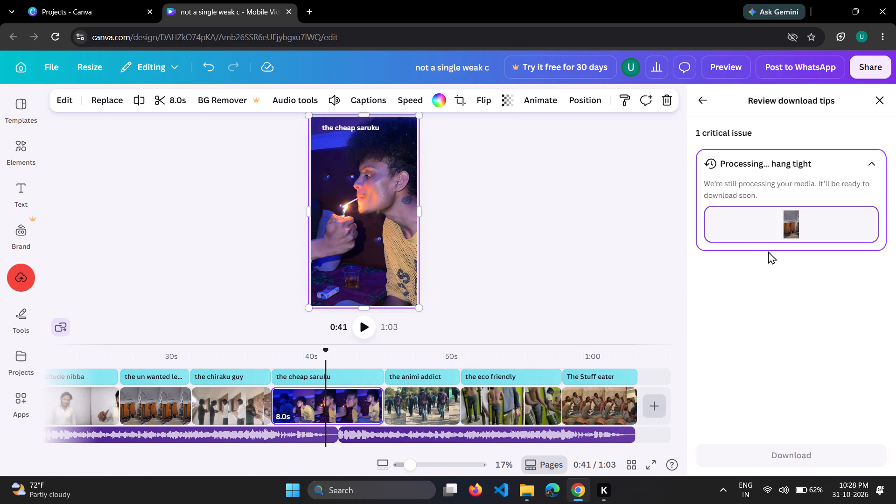
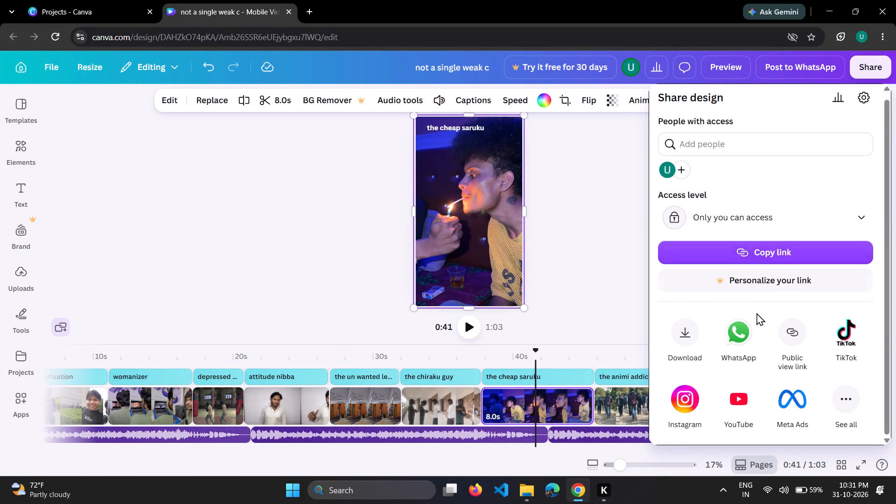
Switch to File Explorer and check the Downloads folder for the video file.
{"action": "scroll", "coordinate": [757, 343], "scroll_direction": "down", "scroll_amount": 1}
{"action": "left_click", "coordinate": [518, 503]}
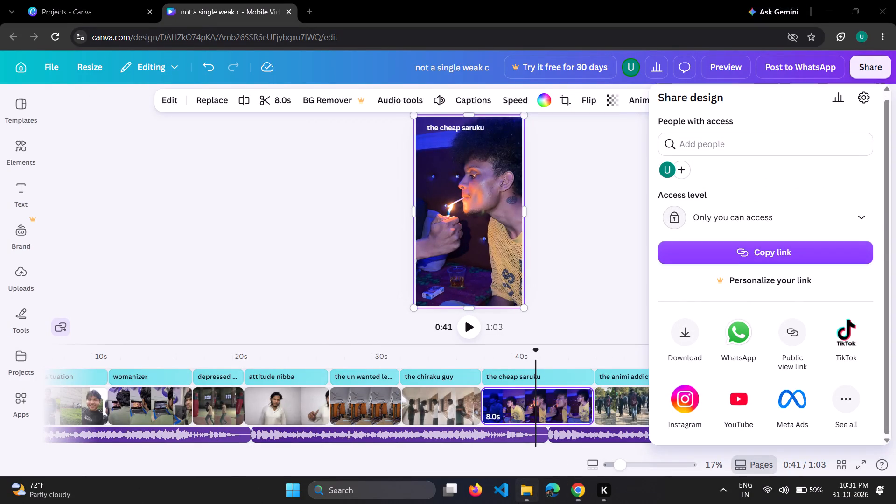
{"action": "left_click", "coordinate": [69, 169]}
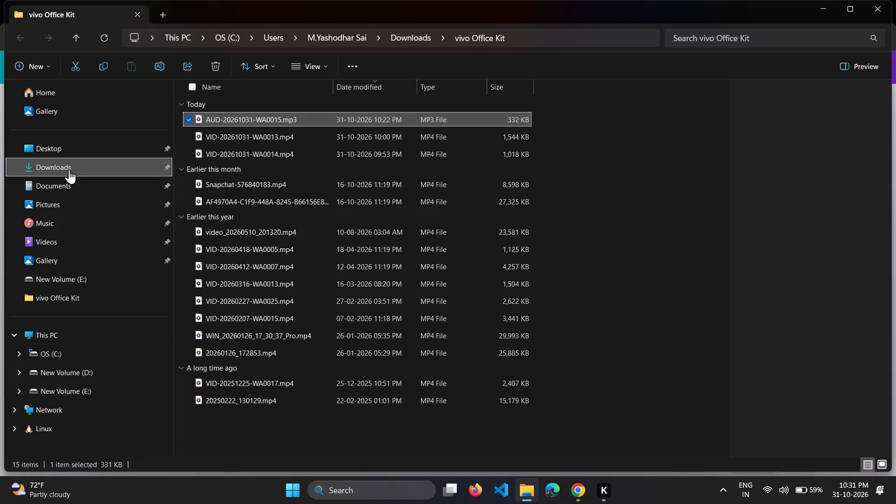
{"action": "left_click", "coordinate": [403, 161]}
{"action": "scroll", "coordinate": [403, 161], "scroll_direction": "up", "scroll_amount": 1}
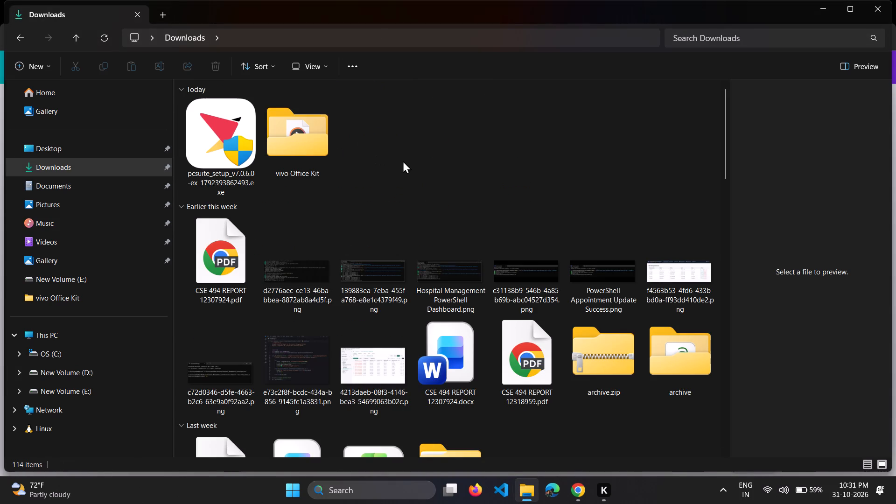
{"action": "scroll", "coordinate": [403, 161], "scroll_direction": "up", "scroll_amount": 1}
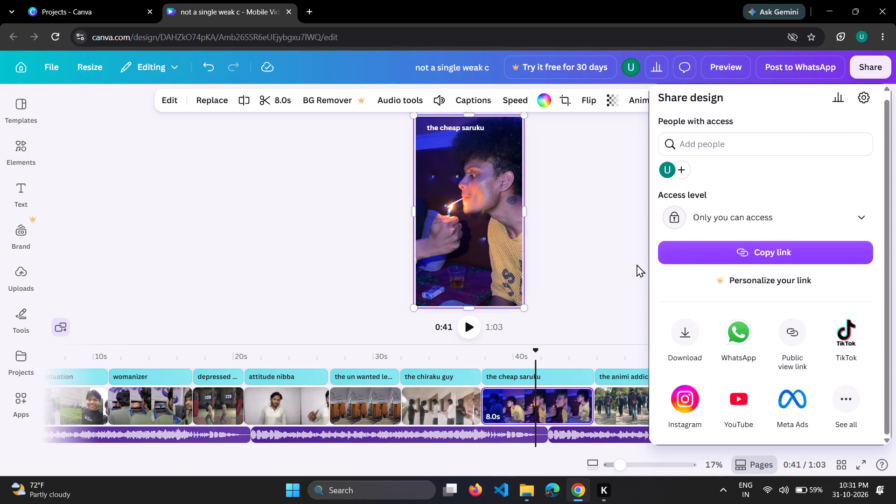
Open the video's MP4 download settings and examine the critical issue listed in the download tips.
{"action": "left_click", "coordinate": [694, 343]}
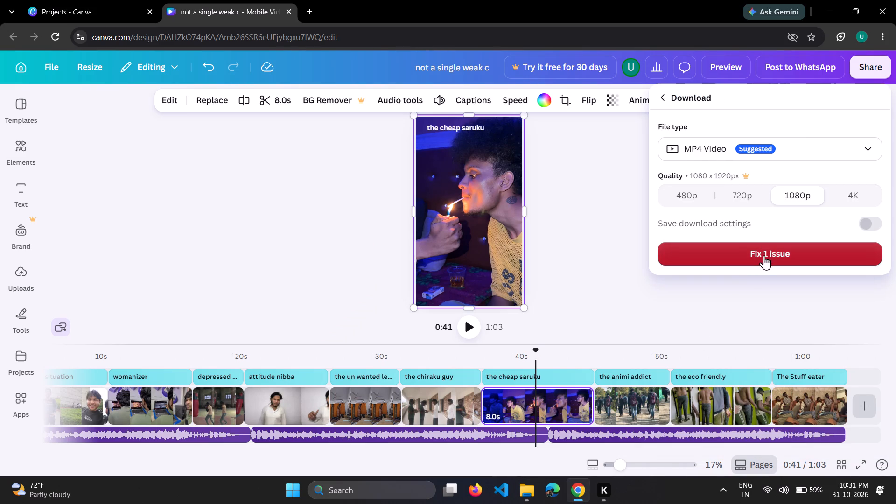
{"action": "left_click", "coordinate": [764, 255]}
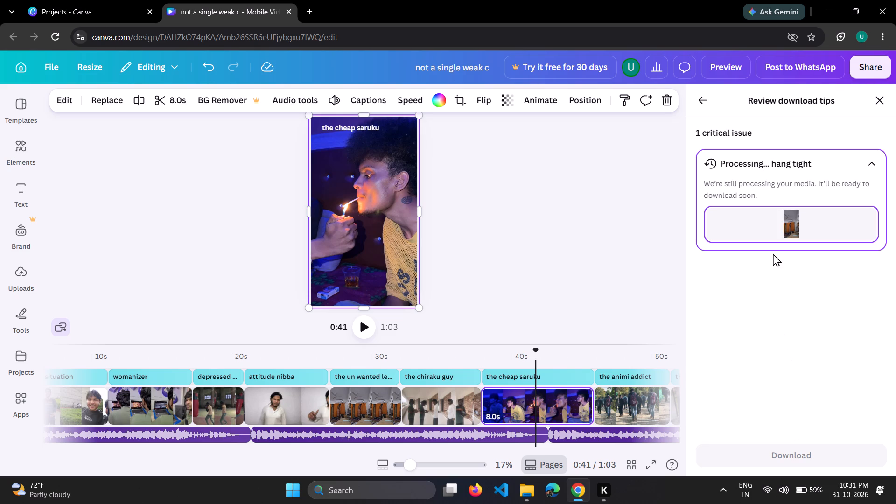
{"action": "left_click", "coordinate": [773, 228]}
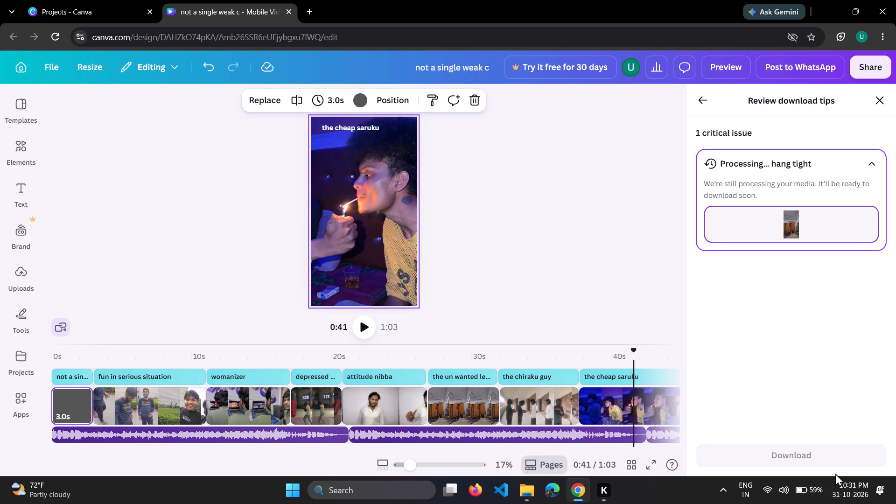
{"action": "left_click", "coordinate": [826, 462]}
{"action": "left_click", "coordinate": [753, 160]}
{"action": "left_click", "coordinate": [790, 164]}
{"action": "left_click", "coordinate": [694, 96]}
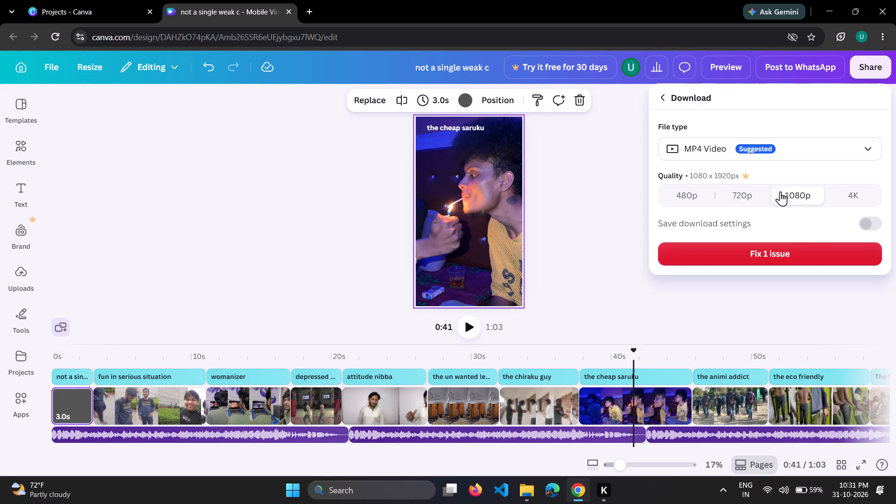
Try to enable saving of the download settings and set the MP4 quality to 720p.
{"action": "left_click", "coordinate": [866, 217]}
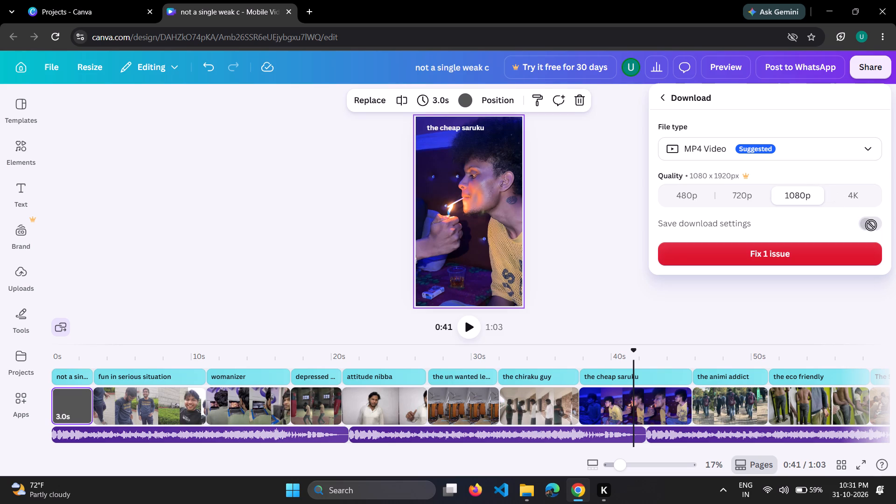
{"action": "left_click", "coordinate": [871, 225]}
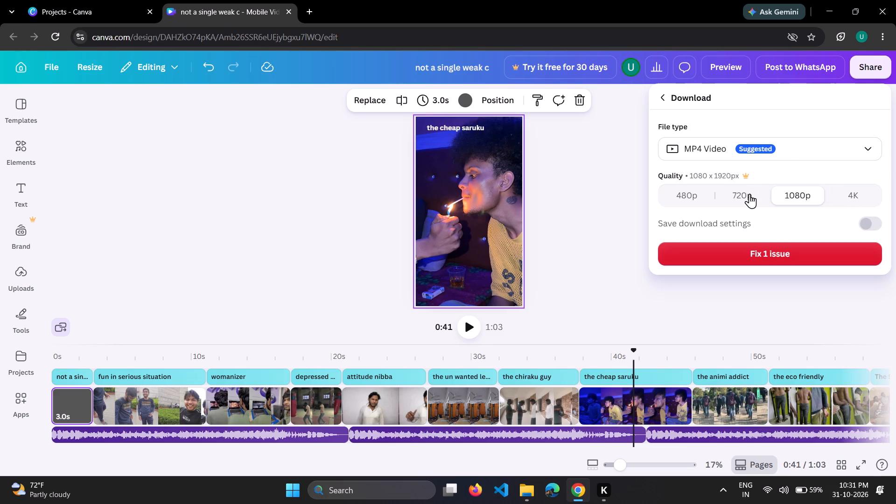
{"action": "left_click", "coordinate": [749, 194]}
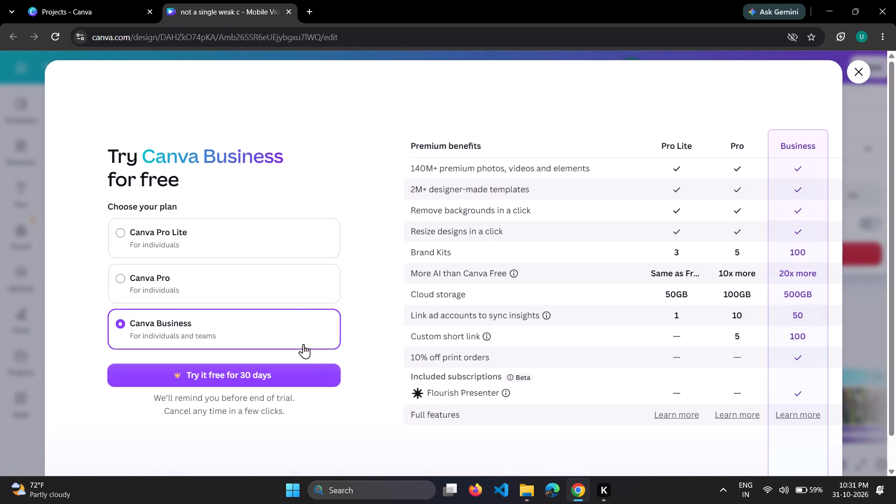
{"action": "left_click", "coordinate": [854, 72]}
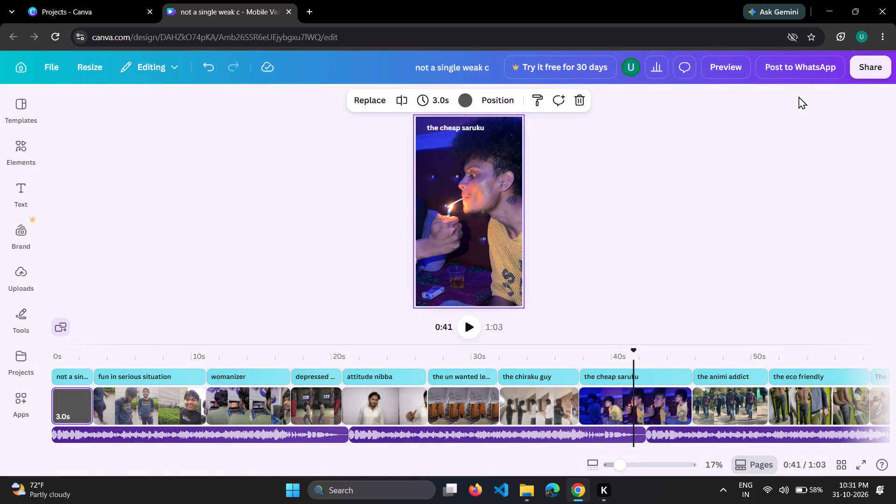
Look at the WhatsApp posting option and the list of people with access to the design.
{"action": "left_click", "coordinate": [794, 68]}
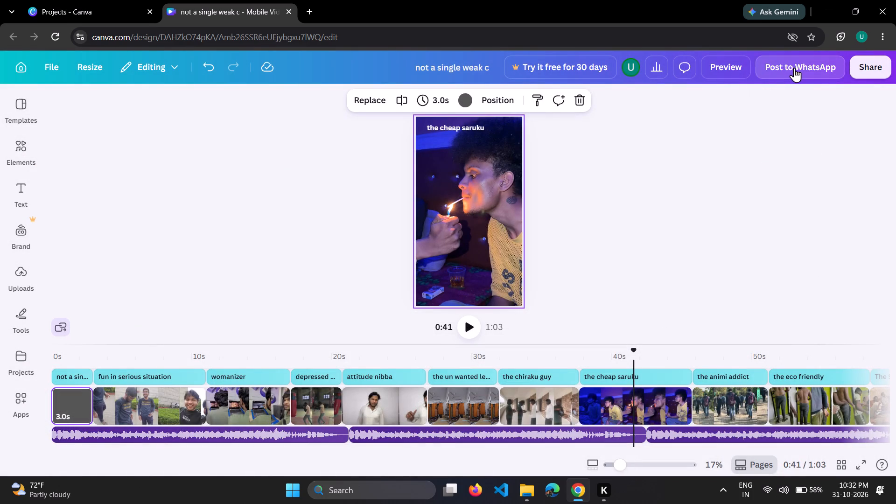
{"action": "left_click", "coordinate": [868, 56]}
{"action": "left_click", "coordinate": [868, 67]}
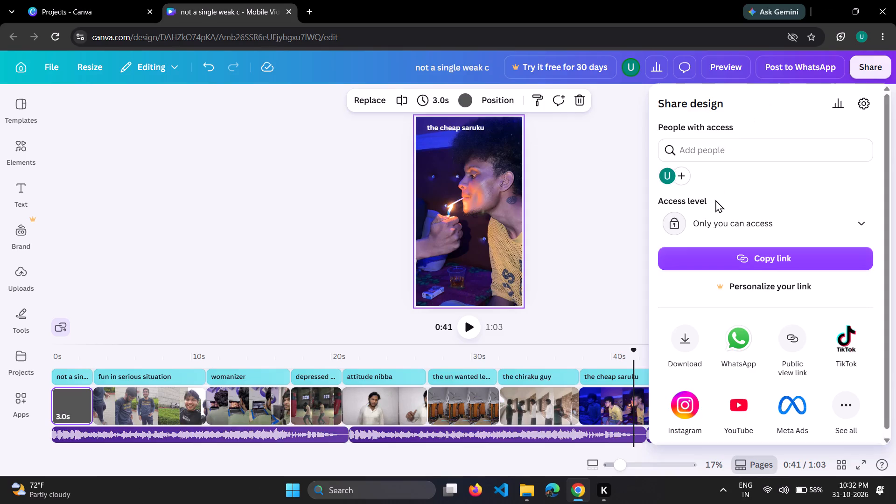
{"action": "left_click", "coordinate": [666, 180]}
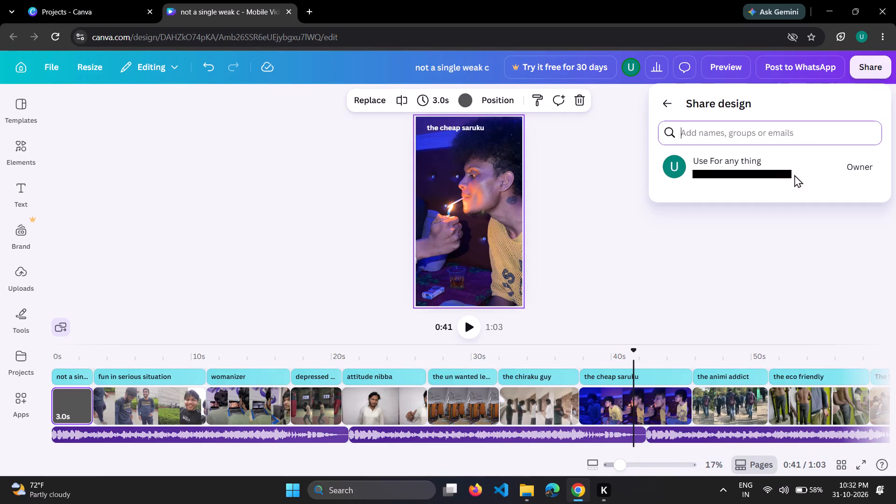
{"action": "left_click", "coordinate": [659, 101]}
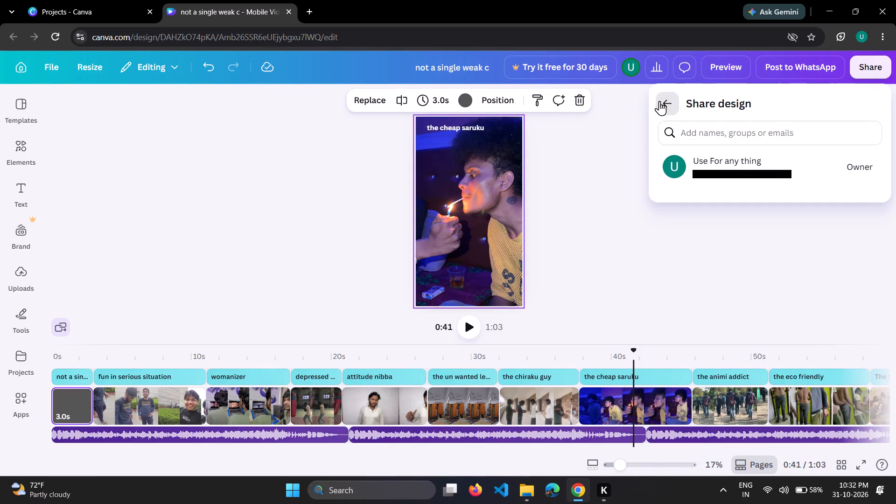
Copy the design's share link, keeping its access level unchanged.
{"action": "left_click", "coordinate": [791, 262]}
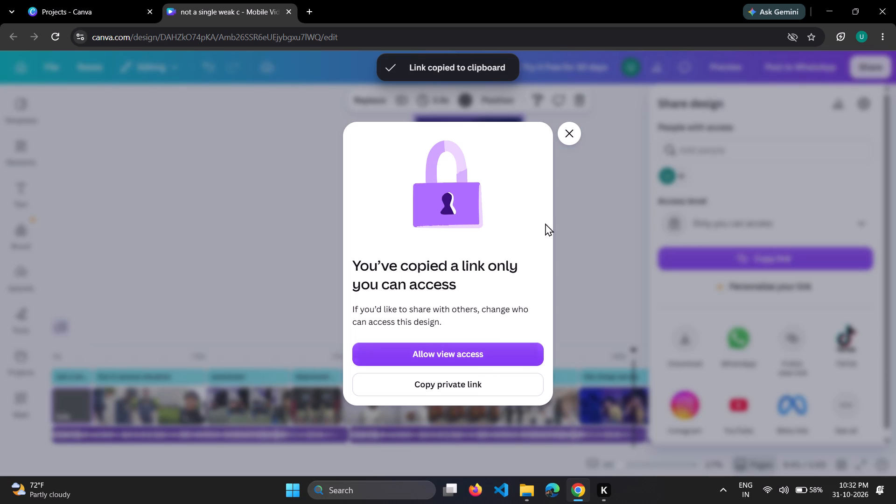
{"action": "left_click", "coordinate": [566, 140]}
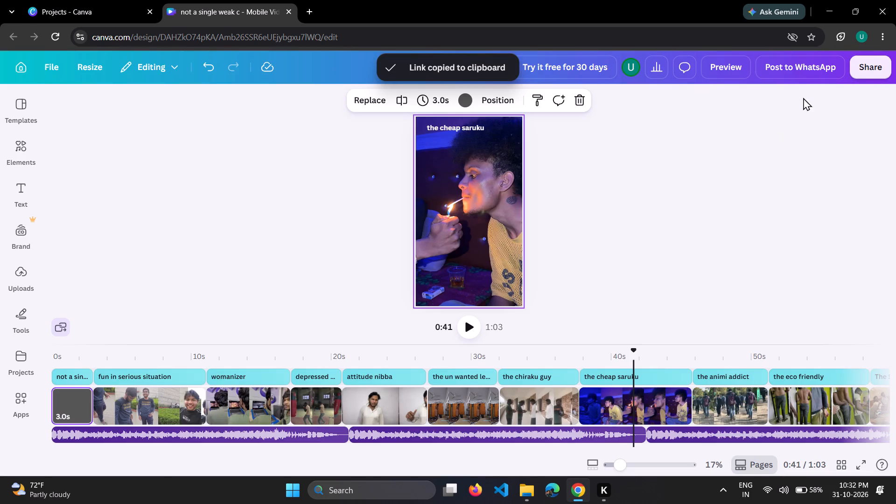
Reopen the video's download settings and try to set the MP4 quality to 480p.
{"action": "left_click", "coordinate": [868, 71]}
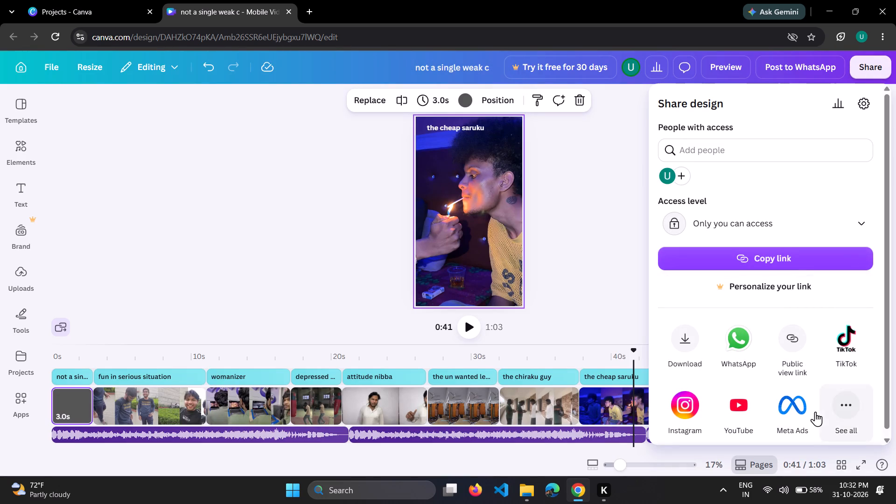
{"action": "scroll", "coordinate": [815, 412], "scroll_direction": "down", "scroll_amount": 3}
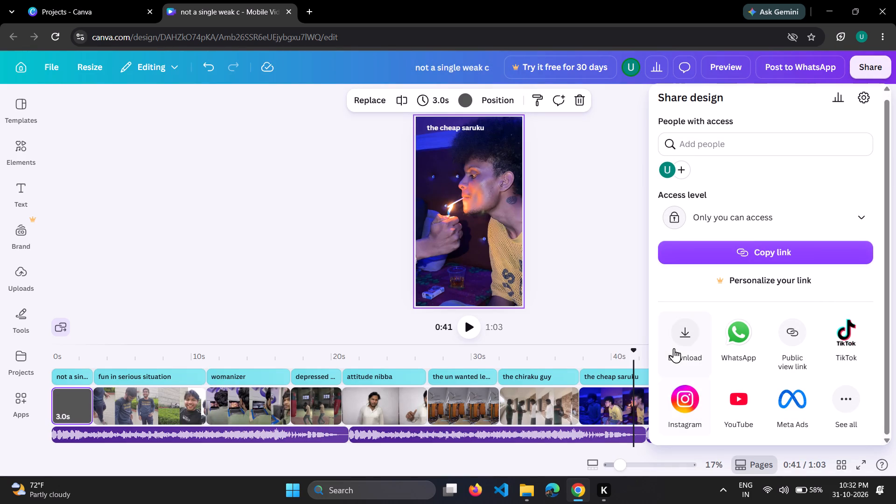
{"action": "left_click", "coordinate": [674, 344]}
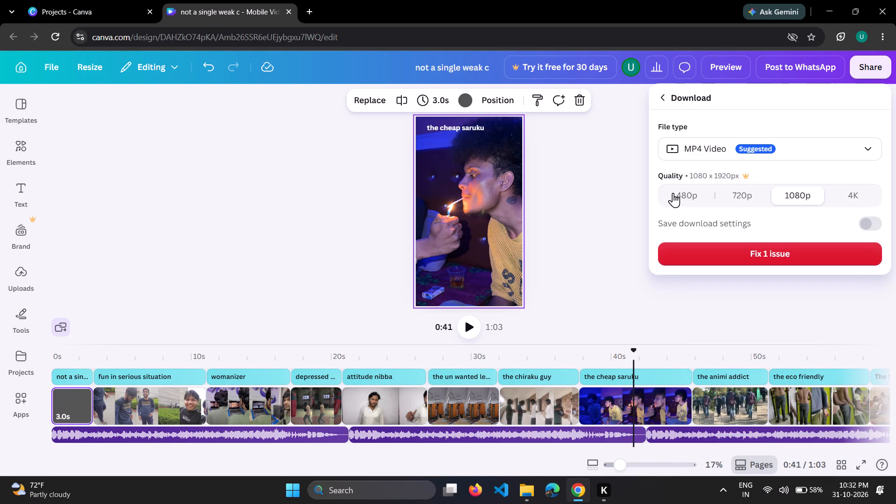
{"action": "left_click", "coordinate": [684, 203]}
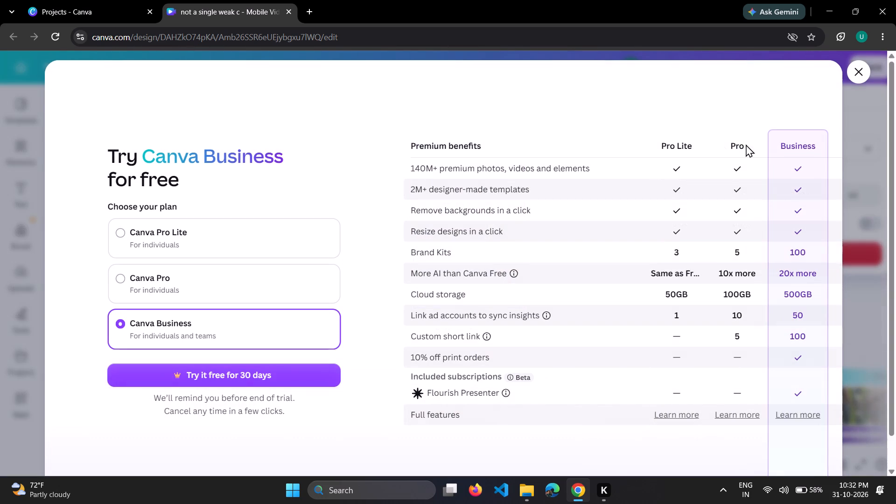
View the Canva Pro Lite plan's benefits in the trial offer, and close the offer.
{"action": "left_click", "coordinate": [285, 249]}
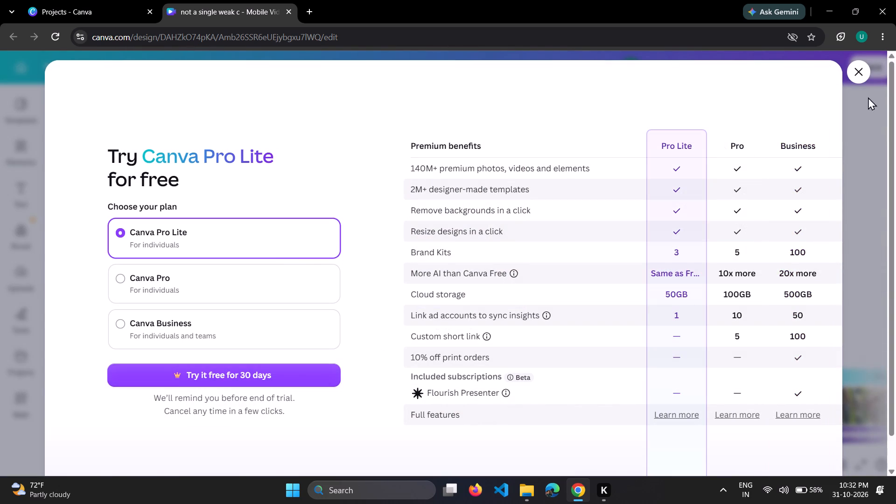
{"action": "left_click", "coordinate": [860, 77]}
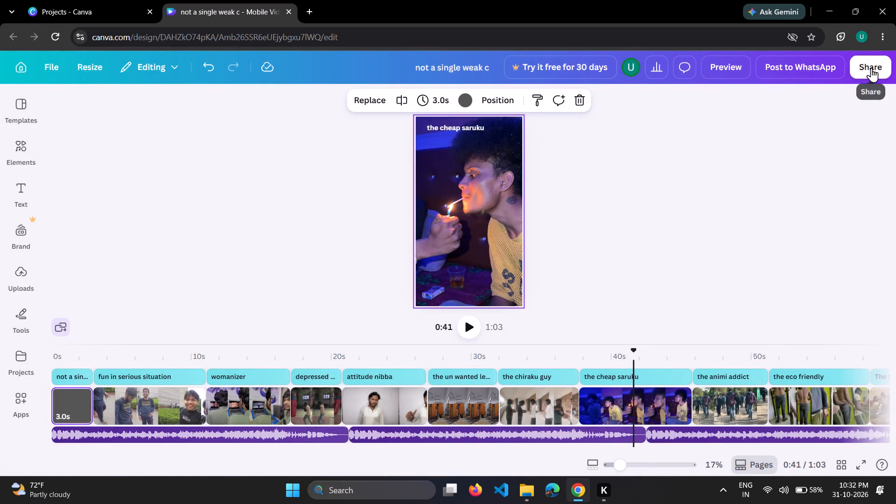
Set the design's sharing access level to Anyone with the link.
{"action": "left_click", "coordinate": [871, 68]}
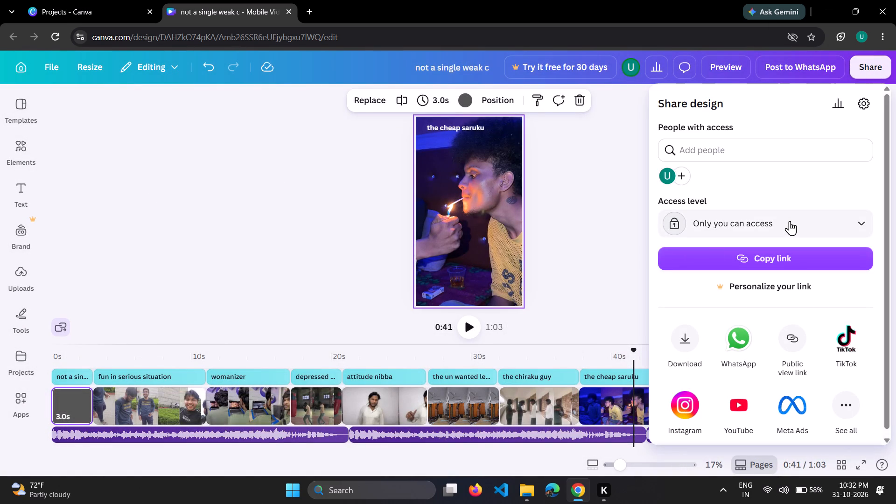
{"action": "left_click", "coordinate": [790, 221]}
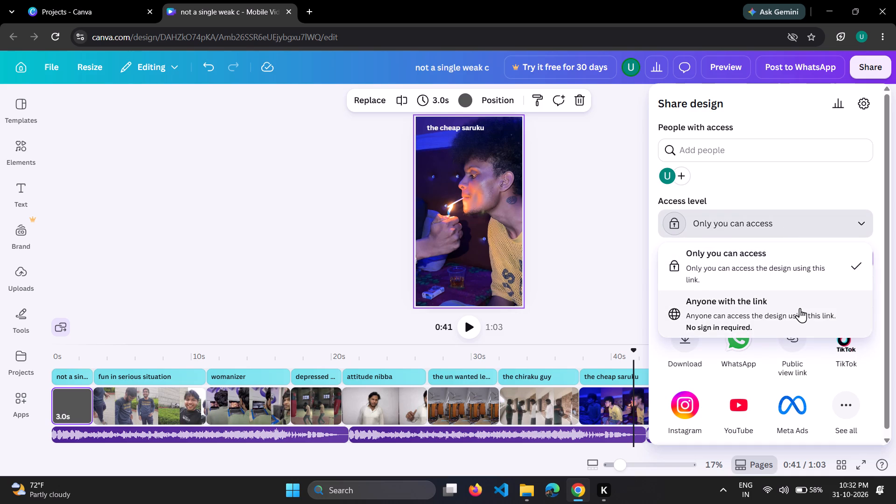
{"action": "left_click", "coordinate": [800, 308]}
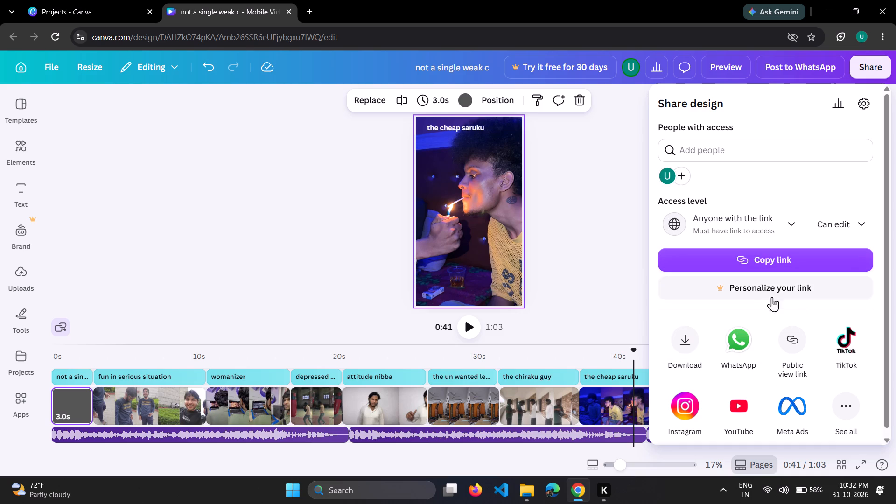
Look at the WhatsApp sharing option for the design and leave it.
{"action": "left_click", "coordinate": [737, 333]}
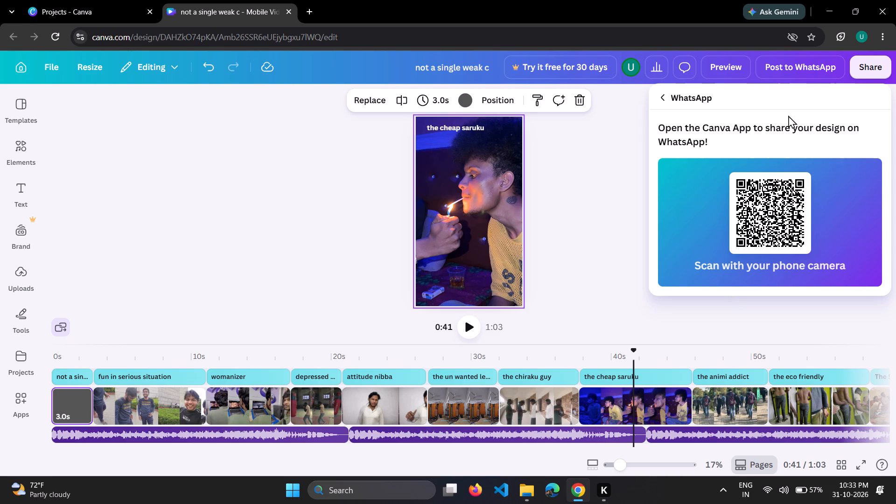
{"action": "left_click", "coordinate": [883, 64]}
Browse the full list of ways to publish the design, including the sharing, saving and social options.
{"action": "left_click", "coordinate": [883, 64]}
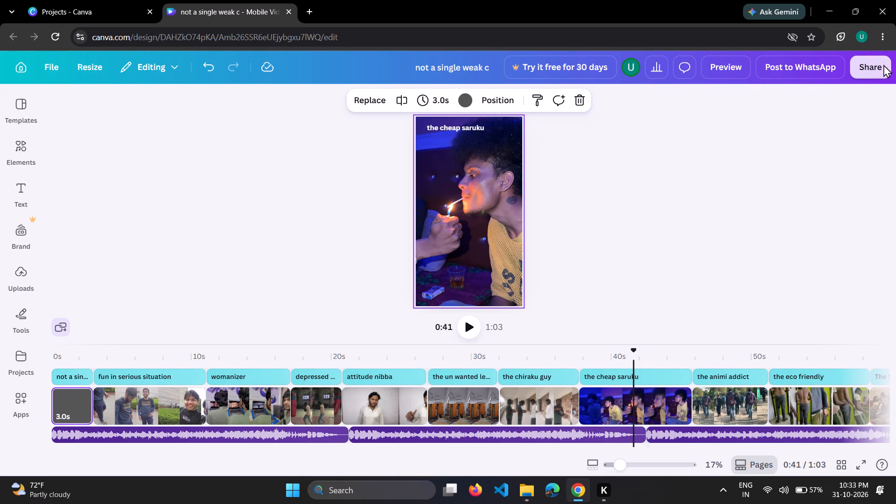
{"action": "scroll", "coordinate": [806, 263], "scroll_direction": "down", "scroll_amount": 1}
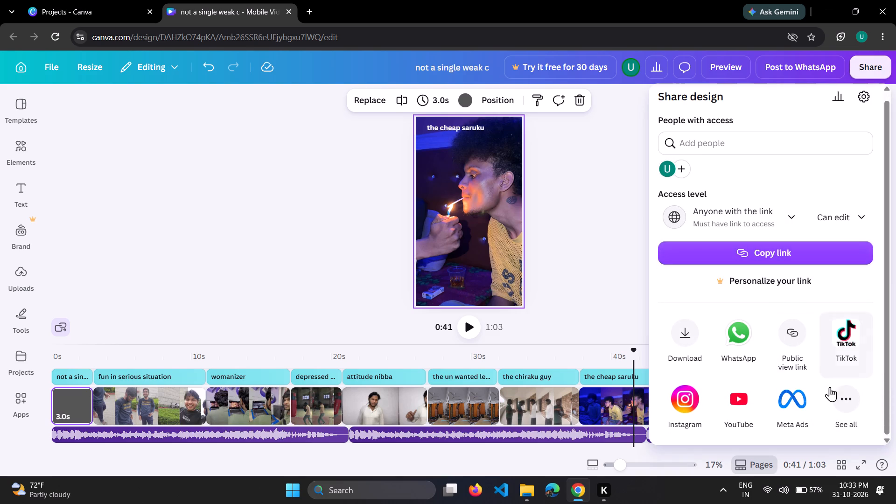
{"action": "left_click", "coordinate": [837, 401]}
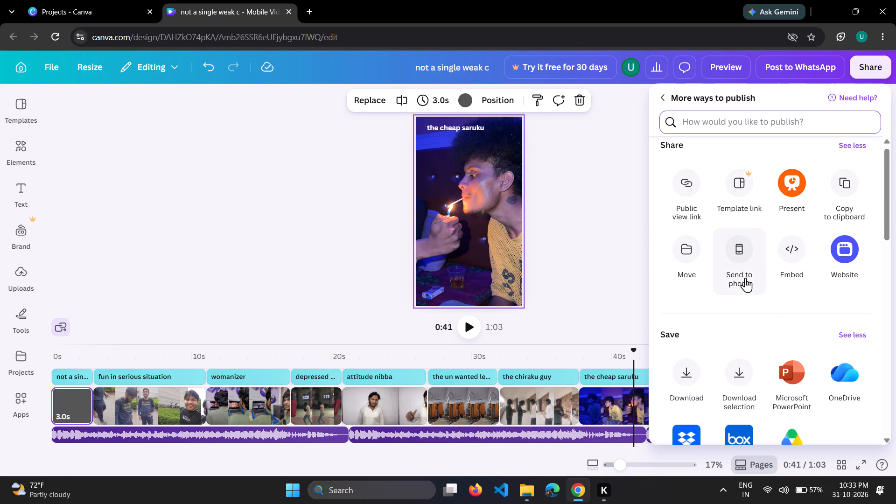
{"action": "scroll", "coordinate": [745, 278], "scroll_direction": "down", "scroll_amount": 2}
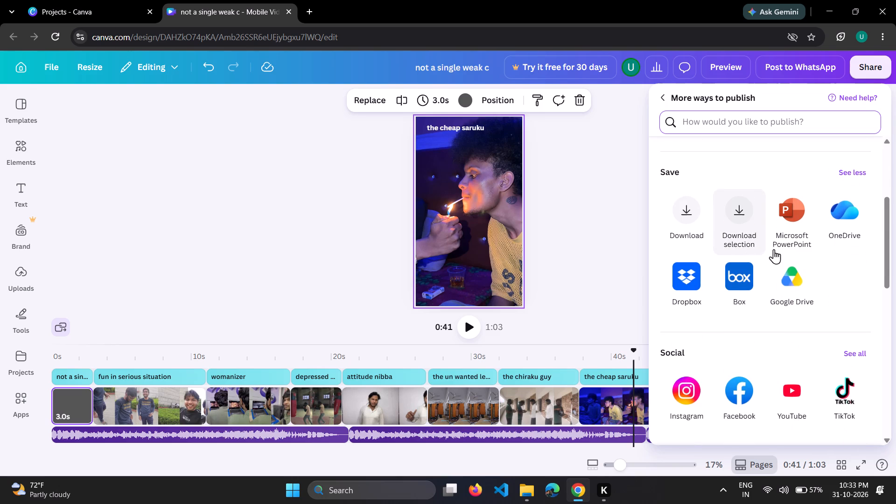
Look through the additional publishing options for another way to save or share the video.
{"action": "scroll", "coordinate": [800, 316], "scroll_direction": "down", "scroll_amount": 4}
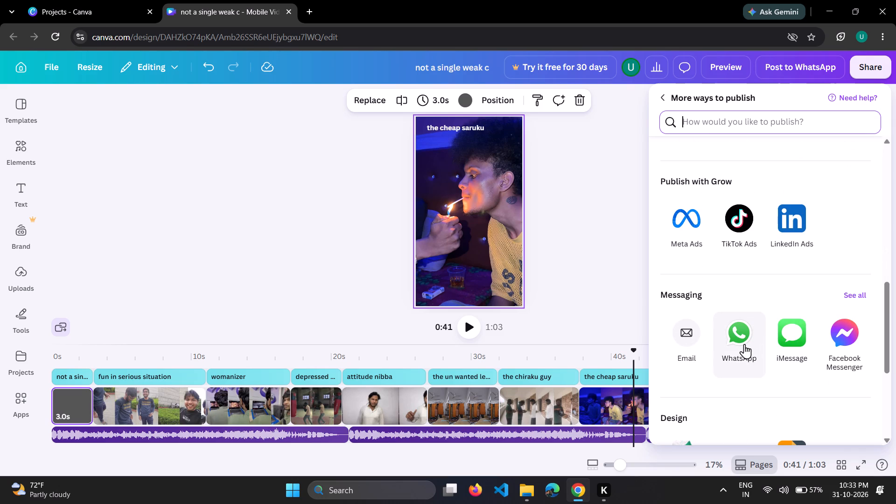
{"action": "scroll", "coordinate": [744, 344], "scroll_direction": "down", "scroll_amount": 5}
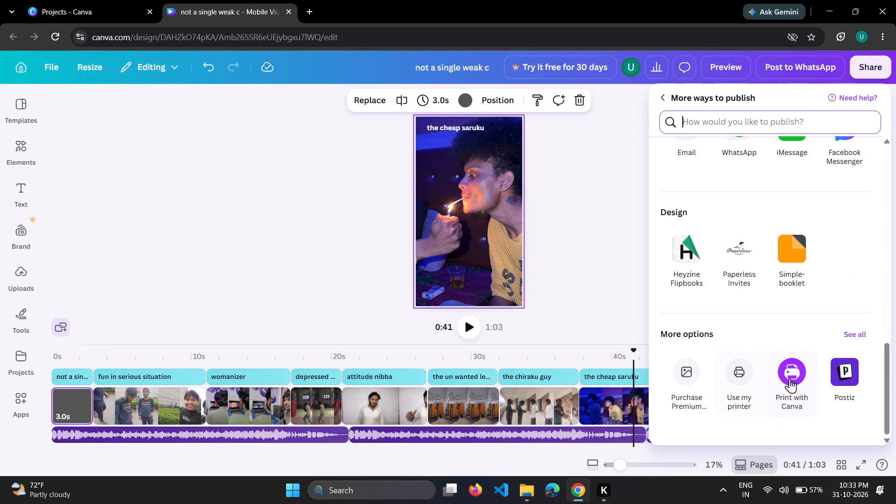
{"action": "scroll", "coordinate": [796, 378], "scroll_direction": "up", "scroll_amount": 4}
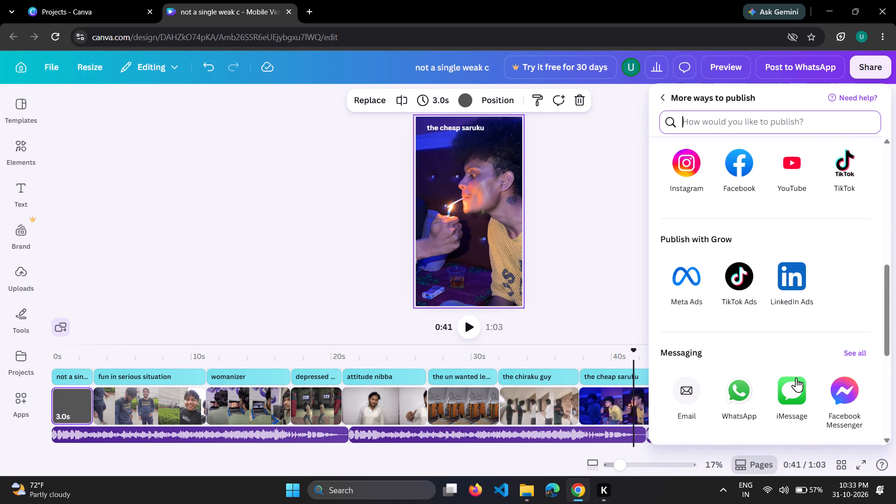
{"action": "scroll", "coordinate": [796, 378], "scroll_direction": "up", "scroll_amount": 2}
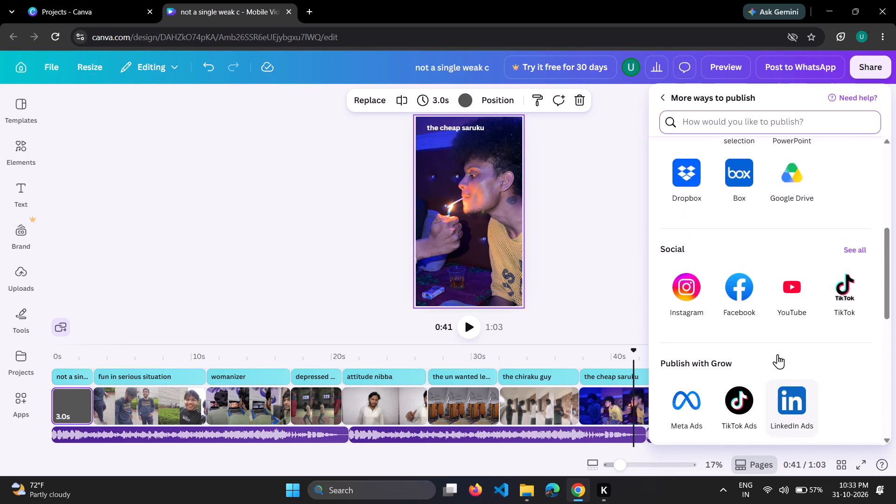
{"action": "scroll", "coordinate": [777, 354], "scroll_direction": "up", "scroll_amount": 3}
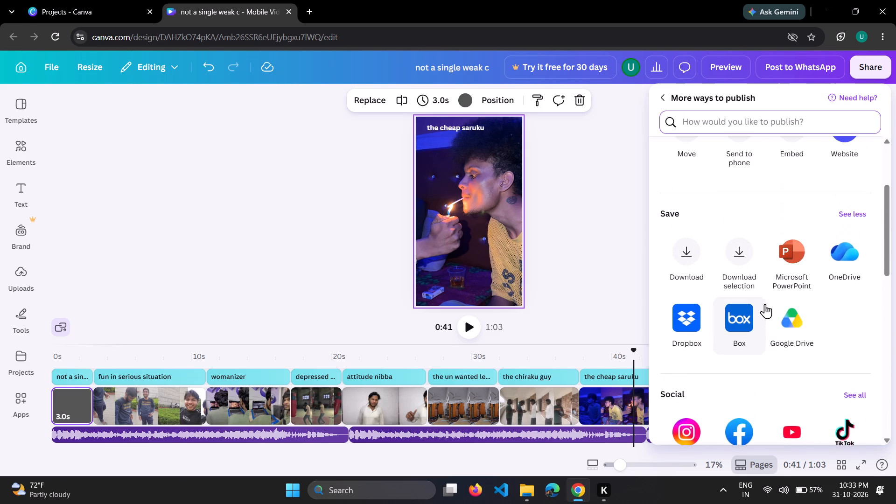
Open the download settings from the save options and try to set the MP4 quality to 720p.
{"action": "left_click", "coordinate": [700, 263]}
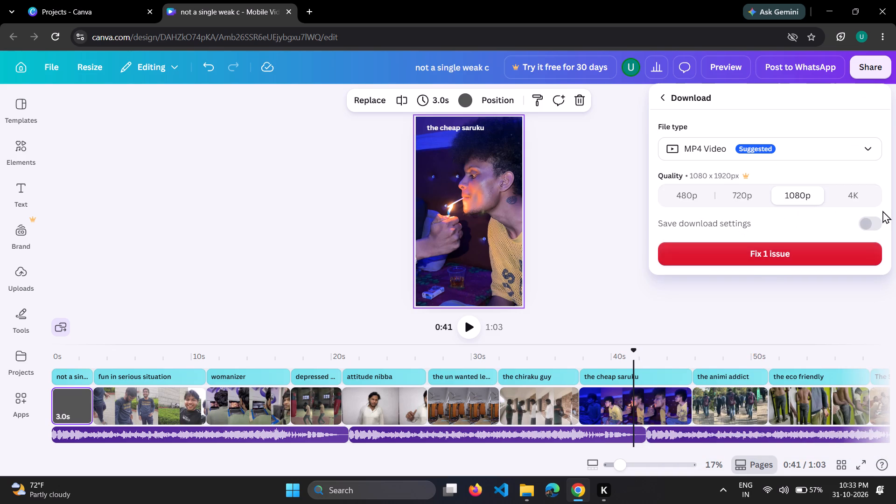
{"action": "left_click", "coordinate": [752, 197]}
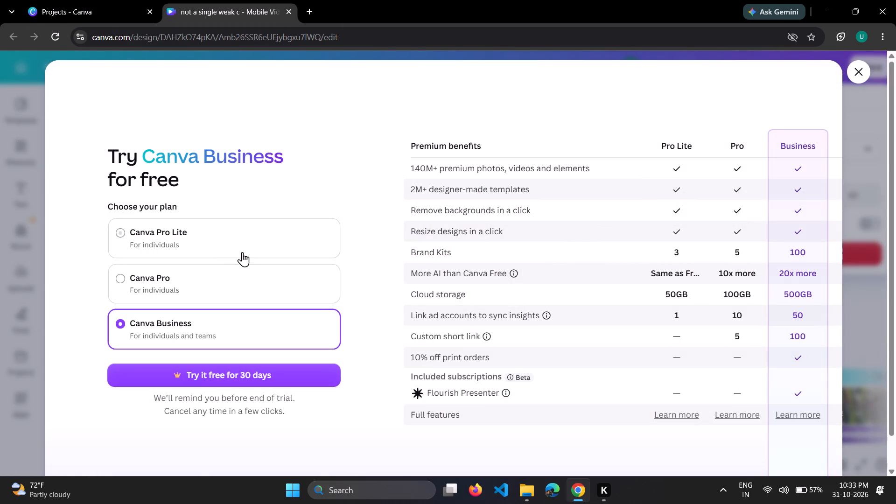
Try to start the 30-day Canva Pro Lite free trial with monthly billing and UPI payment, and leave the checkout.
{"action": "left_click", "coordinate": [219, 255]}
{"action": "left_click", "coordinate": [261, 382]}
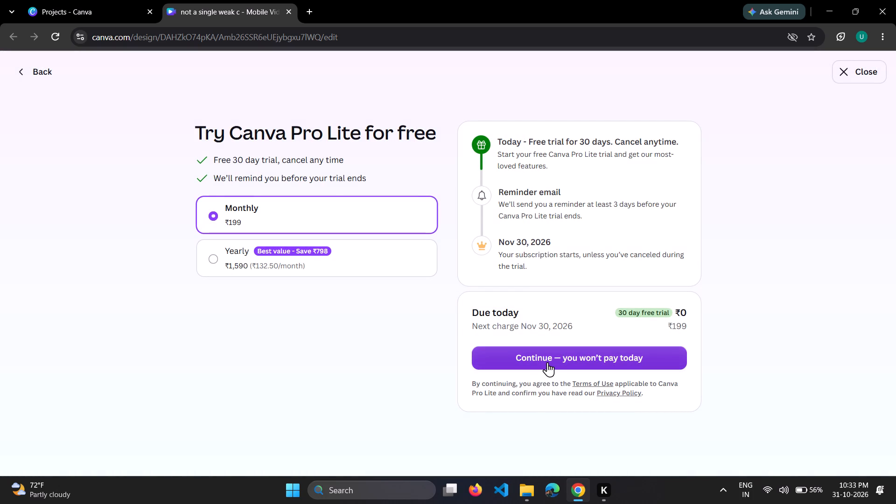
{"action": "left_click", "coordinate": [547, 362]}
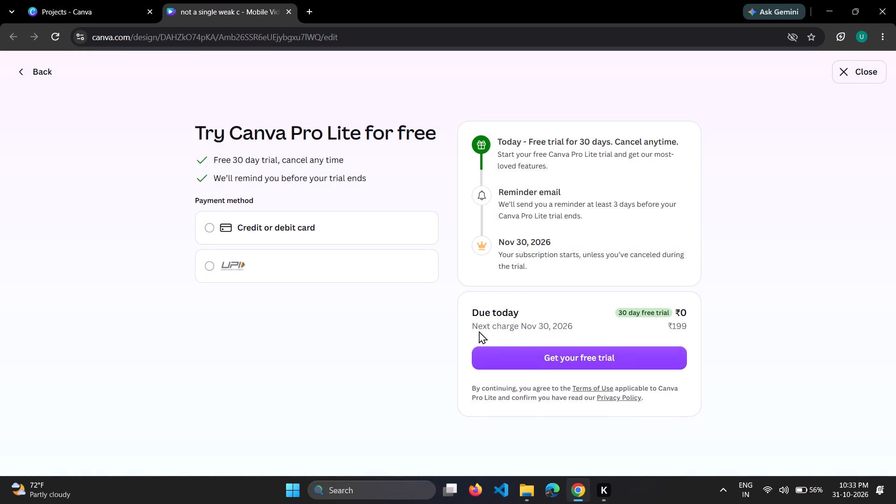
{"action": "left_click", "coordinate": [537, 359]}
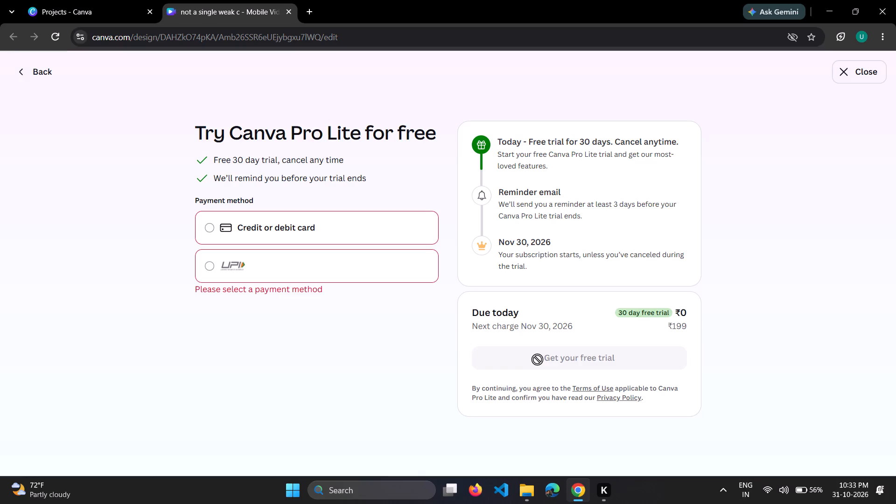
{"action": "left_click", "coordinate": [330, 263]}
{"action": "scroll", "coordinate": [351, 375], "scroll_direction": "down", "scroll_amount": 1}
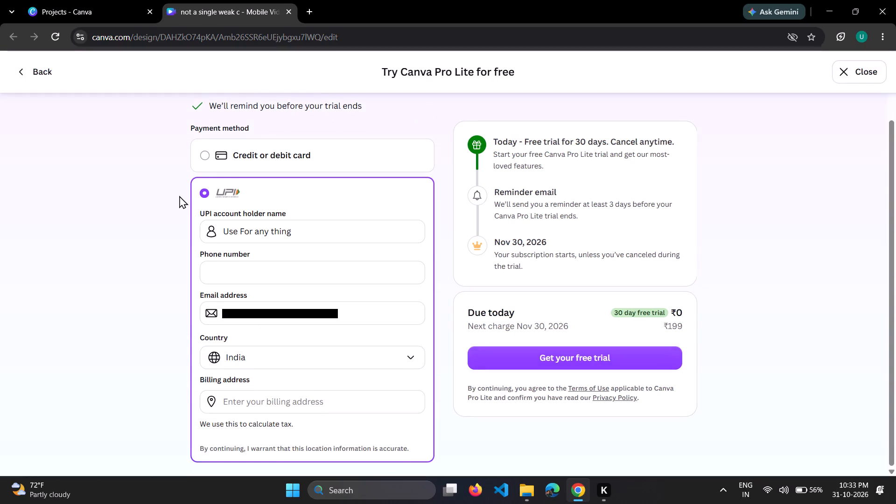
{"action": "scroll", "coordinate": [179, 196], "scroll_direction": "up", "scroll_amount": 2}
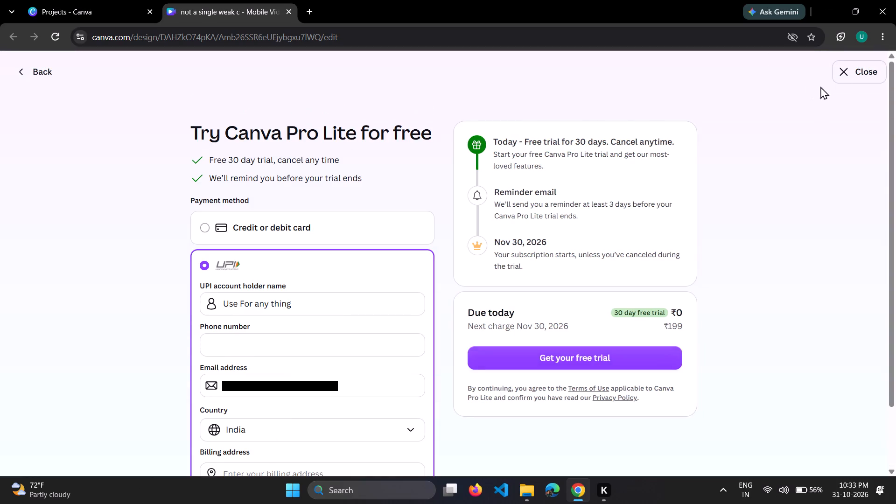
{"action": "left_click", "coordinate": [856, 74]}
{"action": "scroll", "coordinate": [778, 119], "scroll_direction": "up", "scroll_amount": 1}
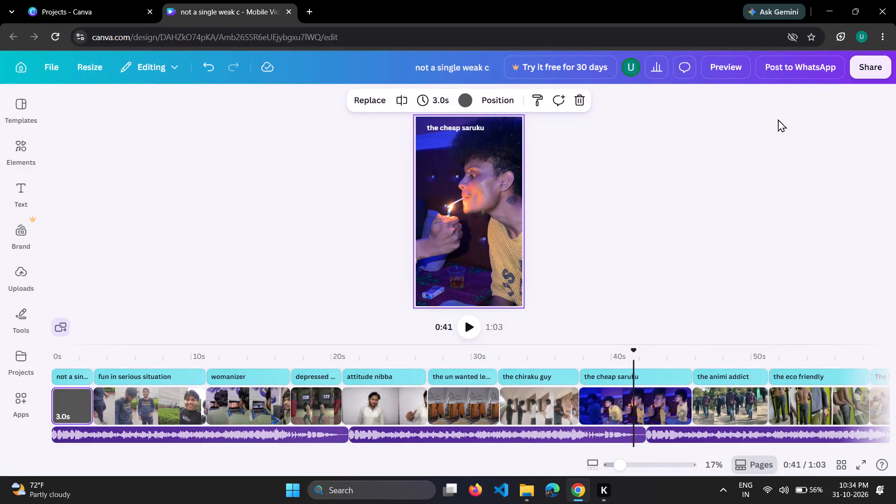
Look through all the additional publishing options for the video, from sharing and saving to social, messaging and design.
{"action": "left_click", "coordinate": [878, 61]}
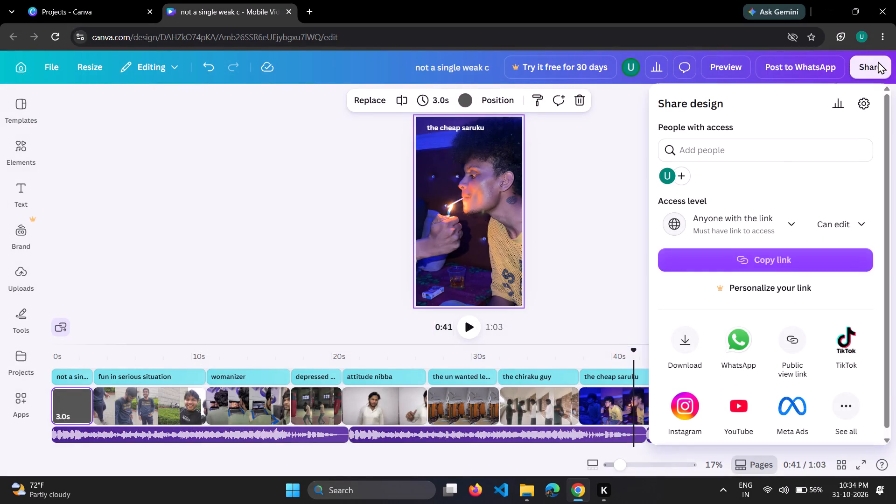
{"action": "scroll", "coordinate": [732, 320], "scroll_direction": "down", "scroll_amount": 1}
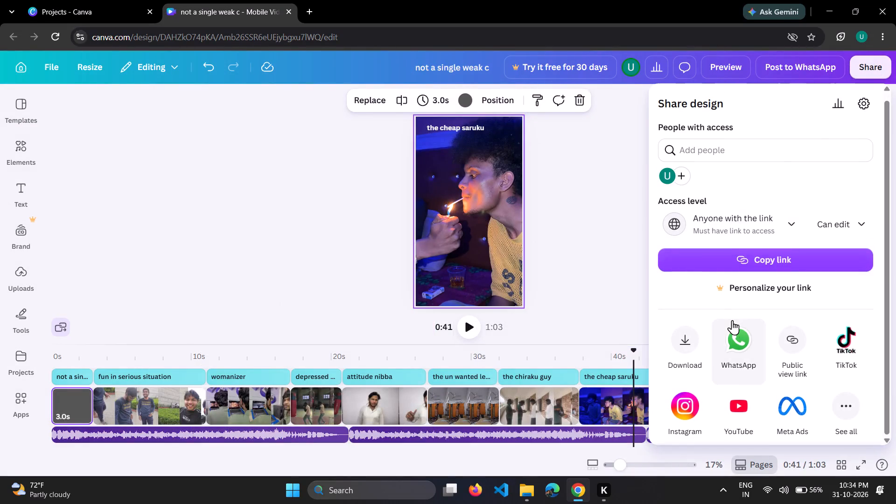
{"action": "scroll", "coordinate": [732, 320], "scroll_direction": "down", "scroll_amount": 3}
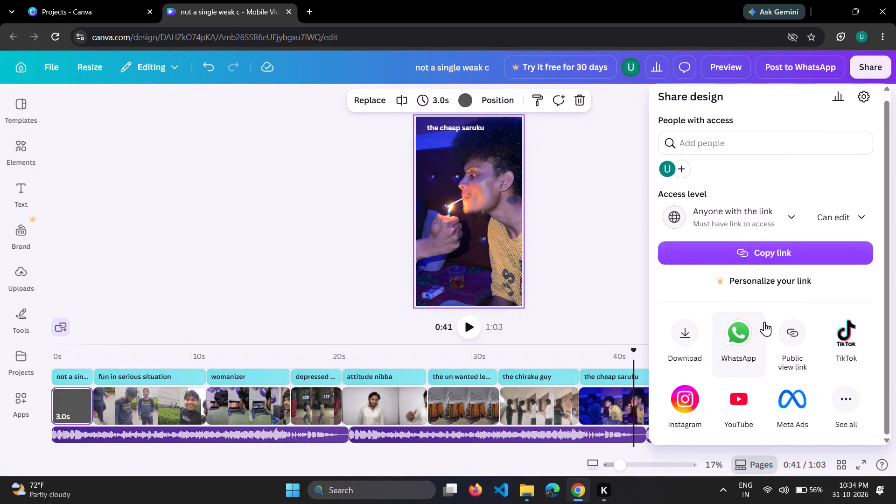
{"action": "left_click", "coordinate": [840, 406]}
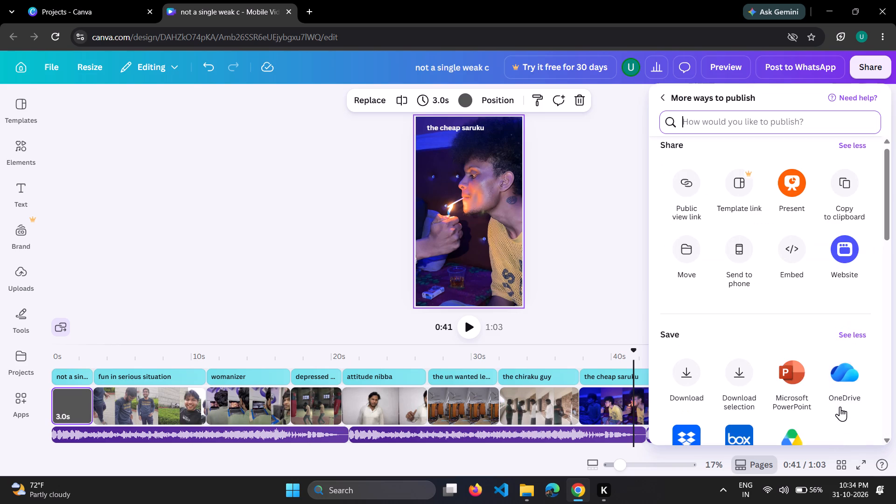
{"action": "scroll", "coordinate": [765, 341], "scroll_direction": "up", "scroll_amount": 2}
{"action": "scroll", "coordinate": [765, 341], "scroll_direction": "down", "scroll_amount": 2}
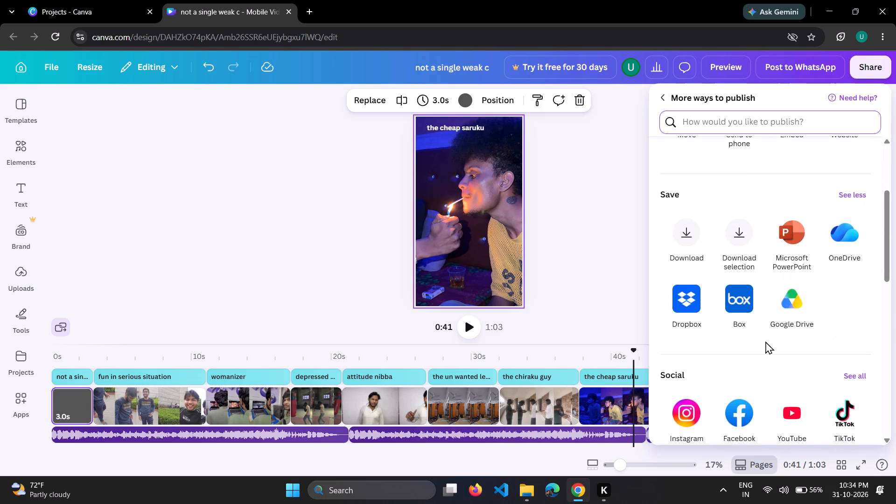
{"action": "scroll", "coordinate": [765, 341], "scroll_direction": "down", "scroll_amount": 4}
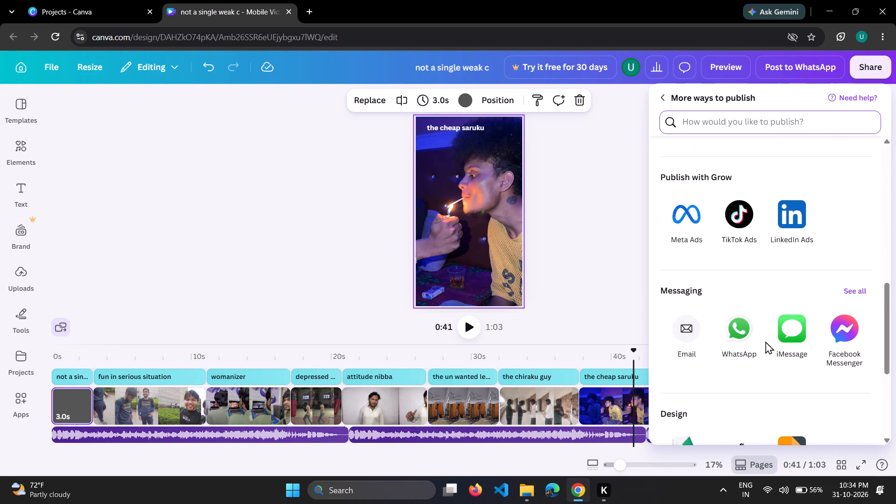
{"action": "scroll", "coordinate": [765, 341], "scroll_direction": "down", "scroll_amount": 3}
{"action": "scroll", "coordinate": [765, 341], "scroll_direction": "up", "scroll_amount": 1}
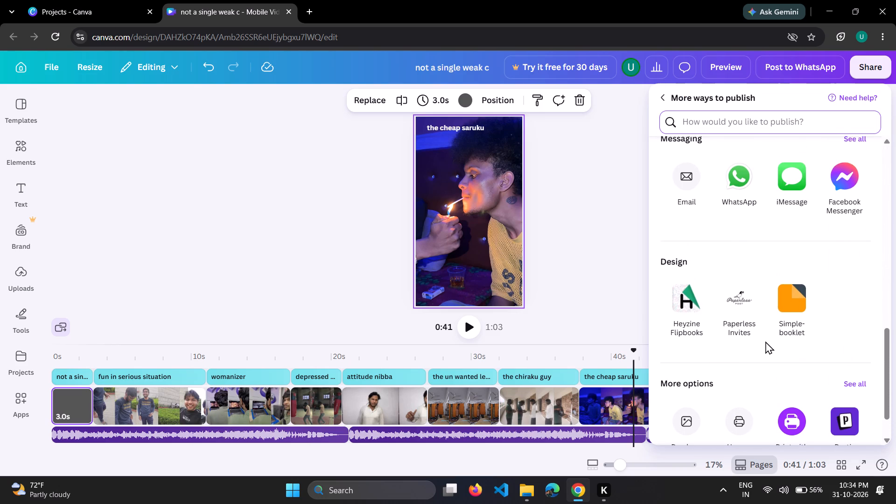
{"action": "scroll", "coordinate": [765, 341], "scroll_direction": "up", "scroll_amount": 2}
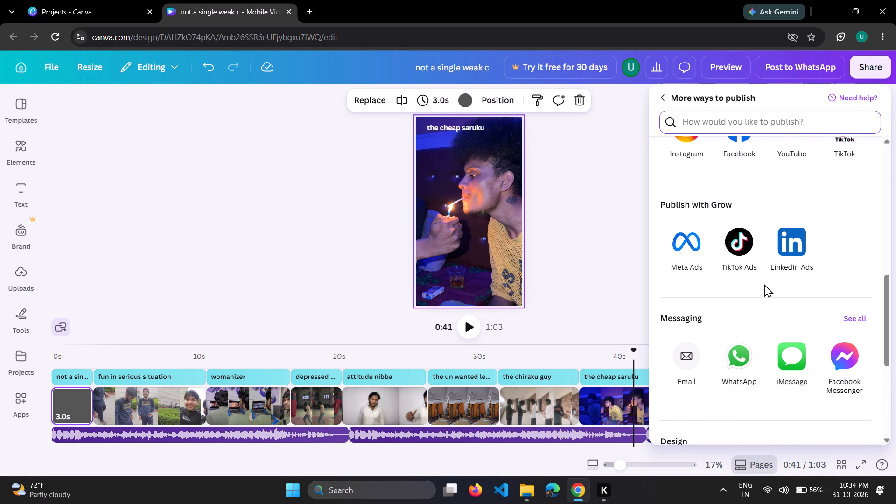
{"action": "scroll", "coordinate": [764, 284], "scroll_direction": "up", "scroll_amount": 4}
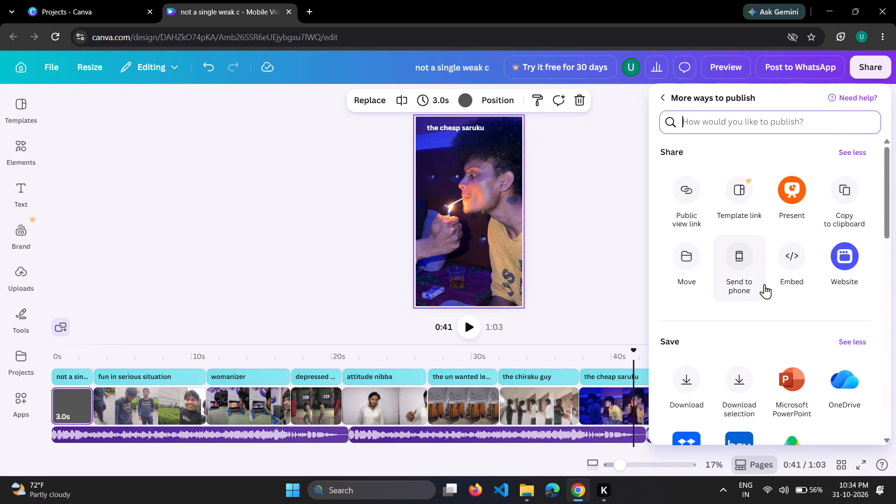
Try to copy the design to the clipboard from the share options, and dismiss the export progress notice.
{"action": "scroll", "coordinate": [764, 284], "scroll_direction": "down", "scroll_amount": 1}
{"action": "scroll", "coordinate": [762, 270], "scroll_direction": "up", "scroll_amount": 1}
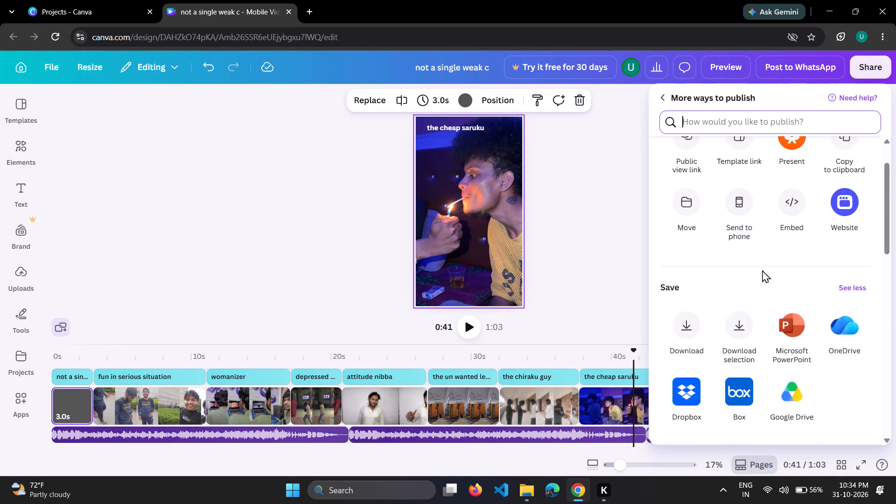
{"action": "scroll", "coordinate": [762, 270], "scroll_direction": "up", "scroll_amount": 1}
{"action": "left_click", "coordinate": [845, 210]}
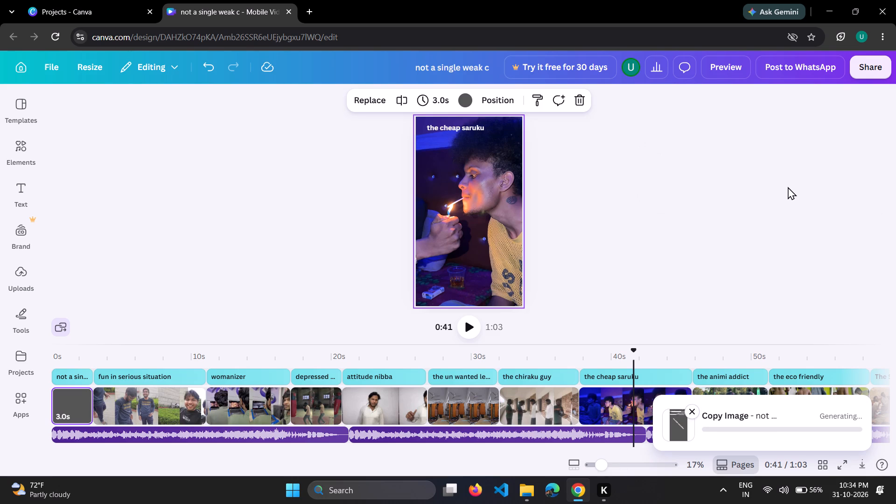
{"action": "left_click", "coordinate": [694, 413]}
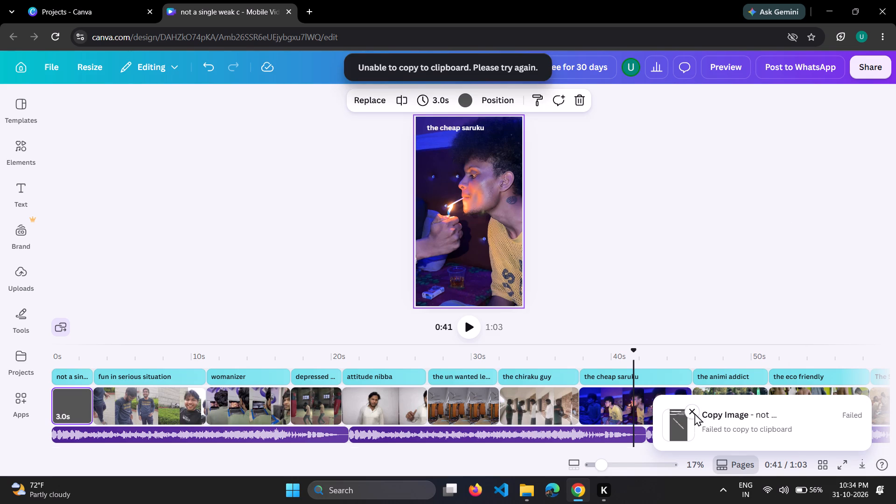
Copy the design's share link with access set to anyone with the link, can edit.
{"action": "left_click", "coordinate": [870, 77]}
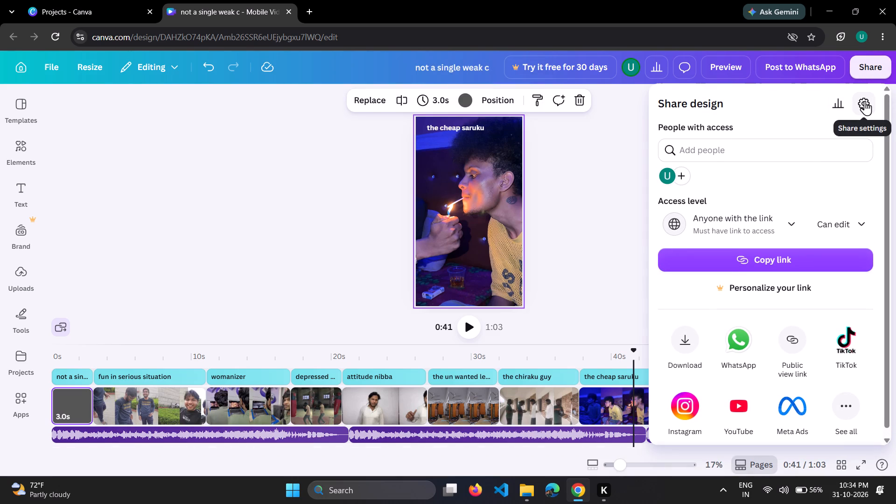
{"action": "left_click", "coordinate": [779, 266]}
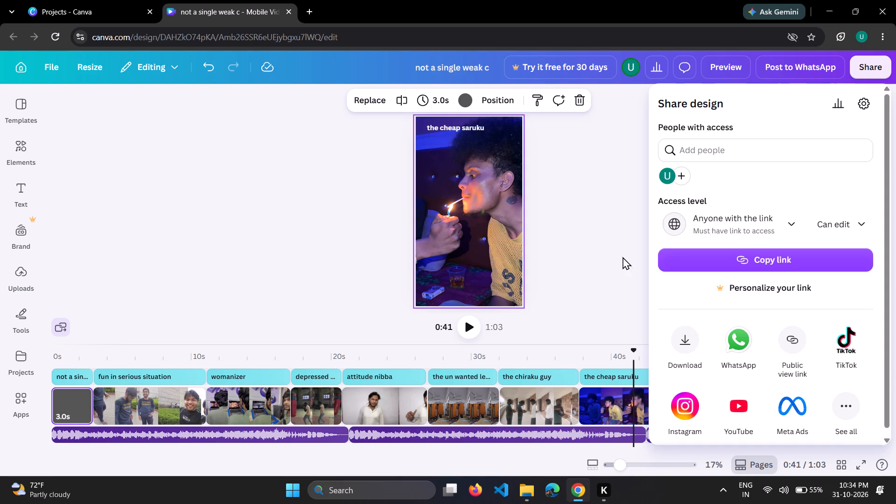
View the WhatsApp sharing option for the design and return to the share options.
{"action": "scroll", "coordinate": [806, 287], "scroll_direction": "down", "scroll_amount": 2}
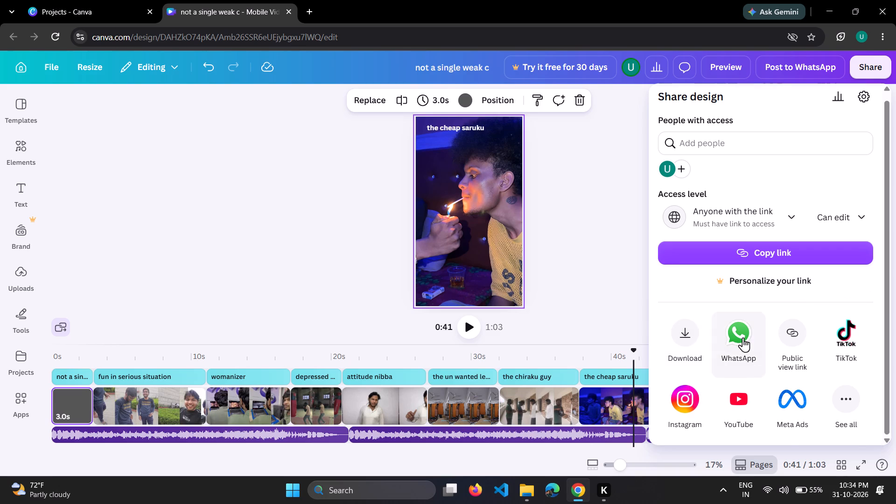
{"action": "left_click", "coordinate": [743, 337]}
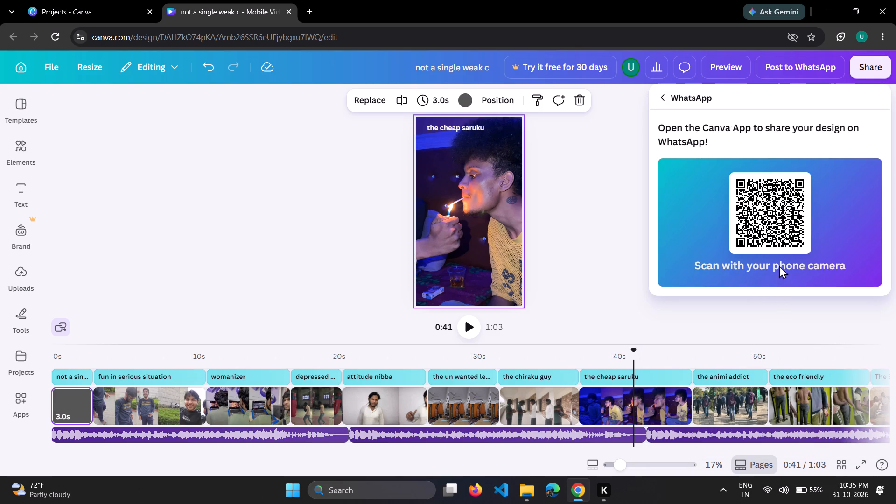
{"action": "left_click", "coordinate": [660, 93]}
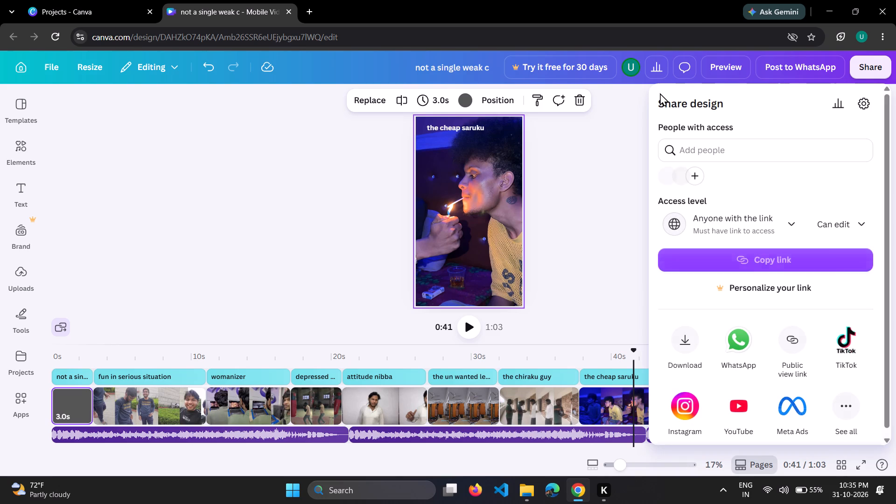
Open the Instagram publishing setup for the video, check its app options, and return to the share options.
{"action": "scroll", "coordinate": [791, 279], "scroll_direction": "down", "scroll_amount": 1}
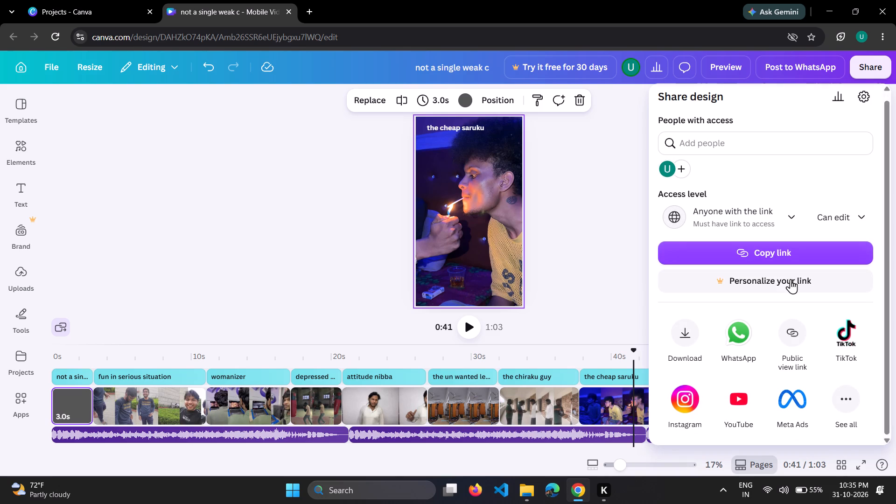
{"action": "left_click", "coordinate": [687, 404]}
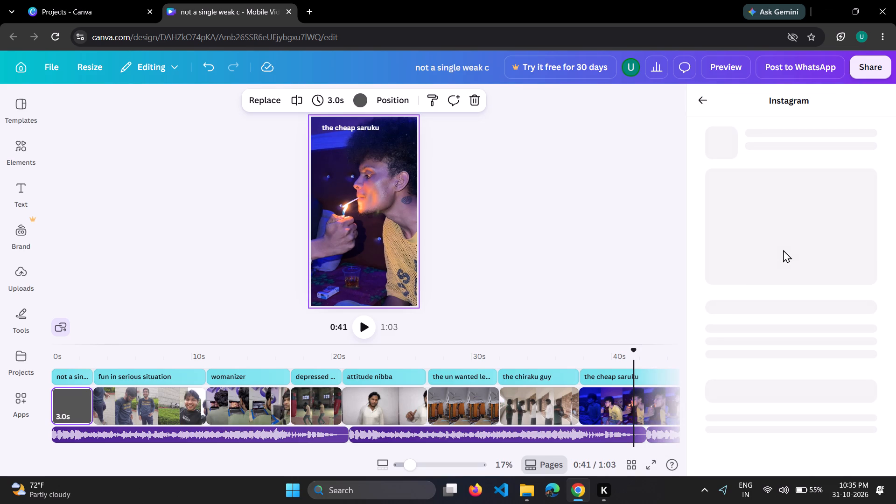
{"action": "scroll", "coordinate": [783, 250], "scroll_direction": "down", "scroll_amount": 2}
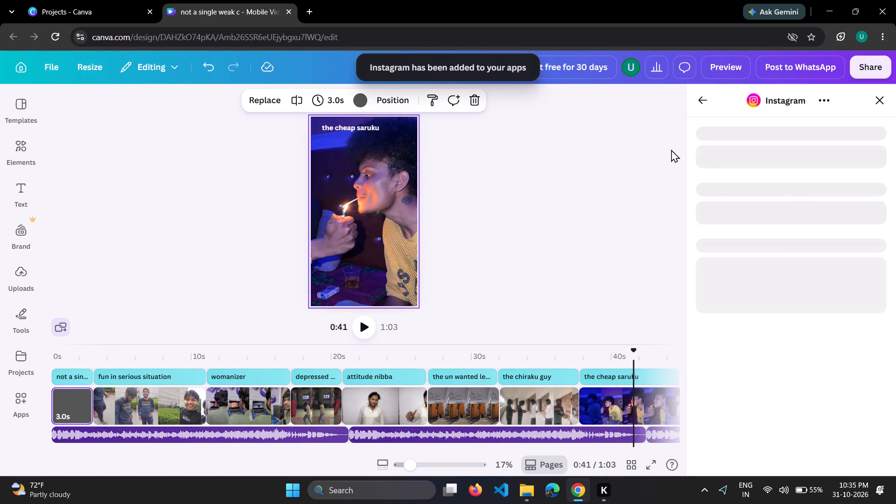
{"action": "left_click", "coordinate": [822, 104]}
{"action": "left_click", "coordinate": [795, 275]}
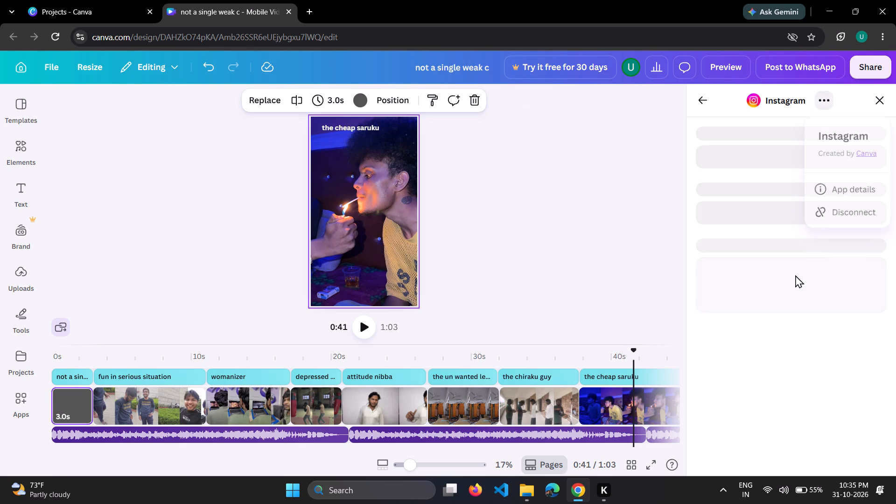
{"action": "left_click", "coordinate": [698, 101]}
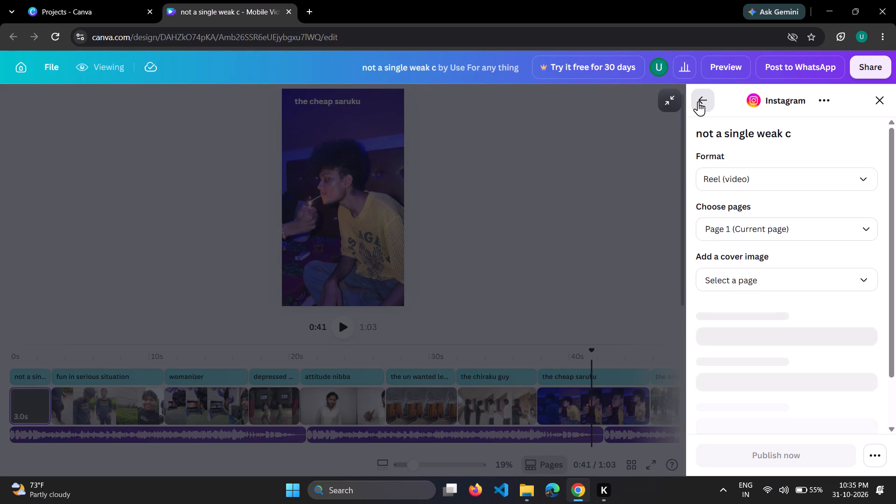
Open the video's download settings and choose MP4 Video as the file type.
{"action": "scroll", "coordinate": [798, 255], "scroll_direction": "down", "scroll_amount": 2}
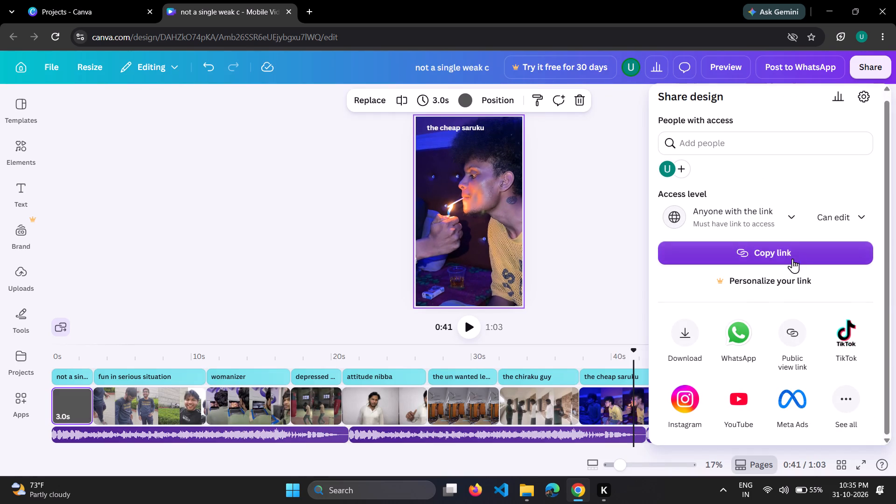
{"action": "left_click", "coordinate": [678, 338]}
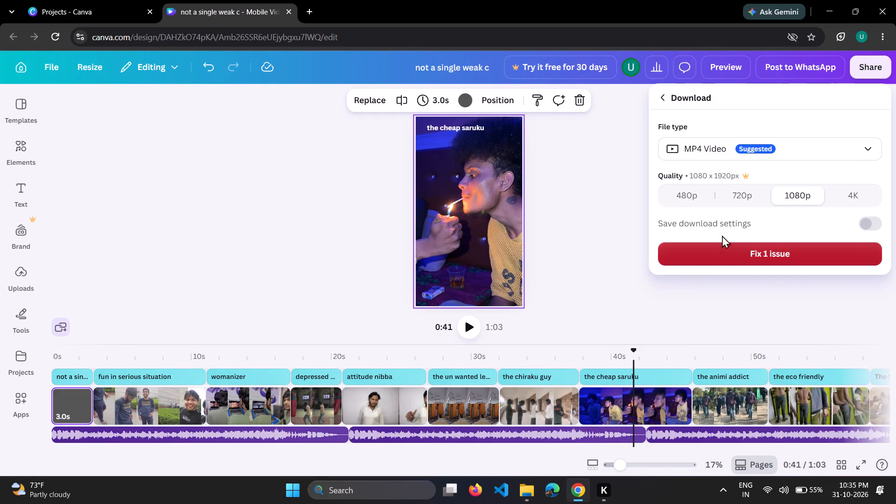
{"action": "left_click", "coordinate": [762, 156]}
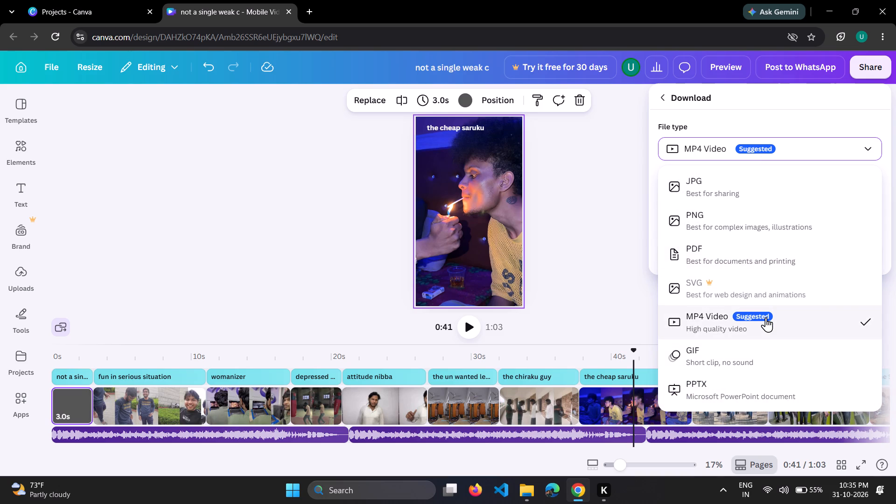
{"action": "left_click", "coordinate": [766, 317]}
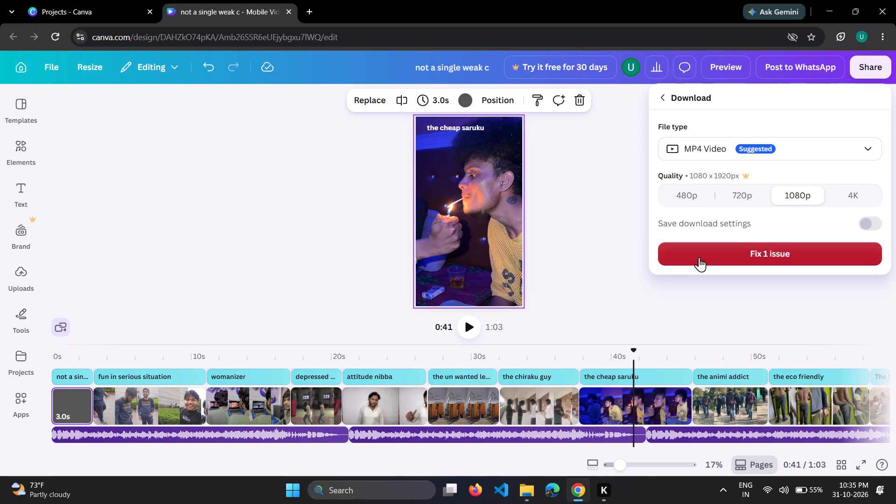
Review the issue blocking the MP4 download, select its flagged media clip, and look through the timeline for the affected clip.
{"action": "left_click", "coordinate": [699, 257]}
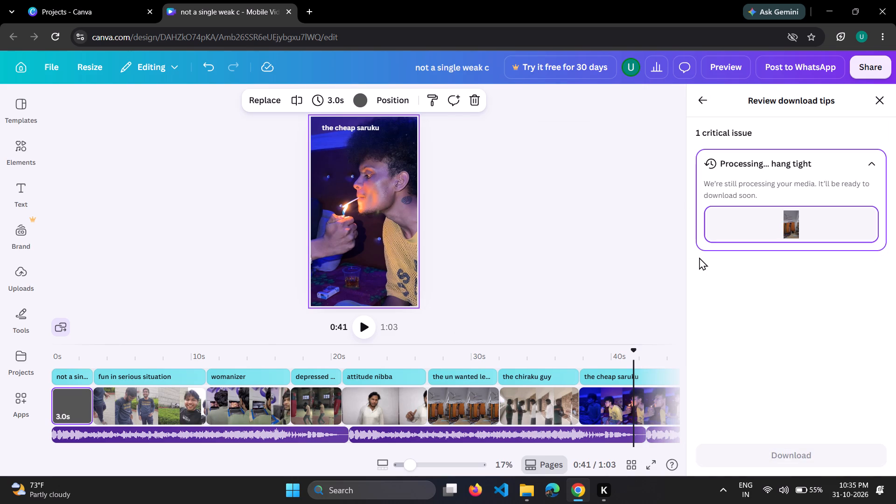
{"action": "left_click", "coordinate": [786, 235]}
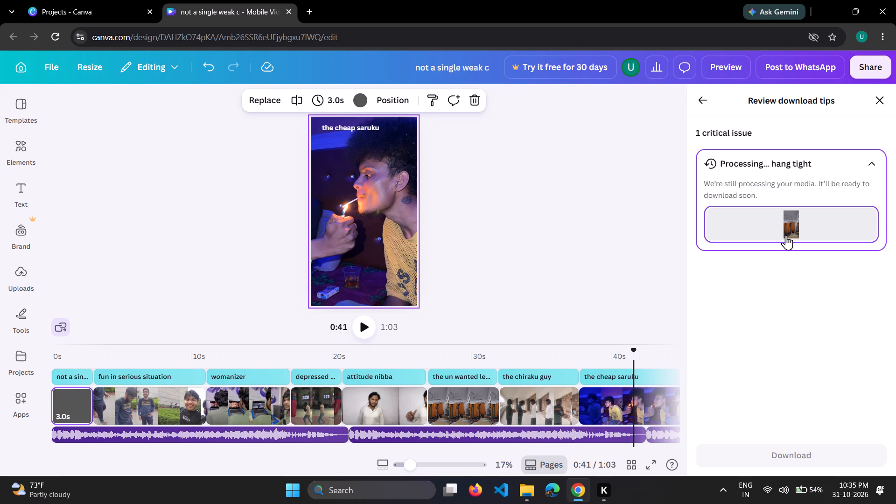
{"action": "left_click", "coordinate": [756, 203]}
{"action": "left_click", "coordinate": [759, 236]}
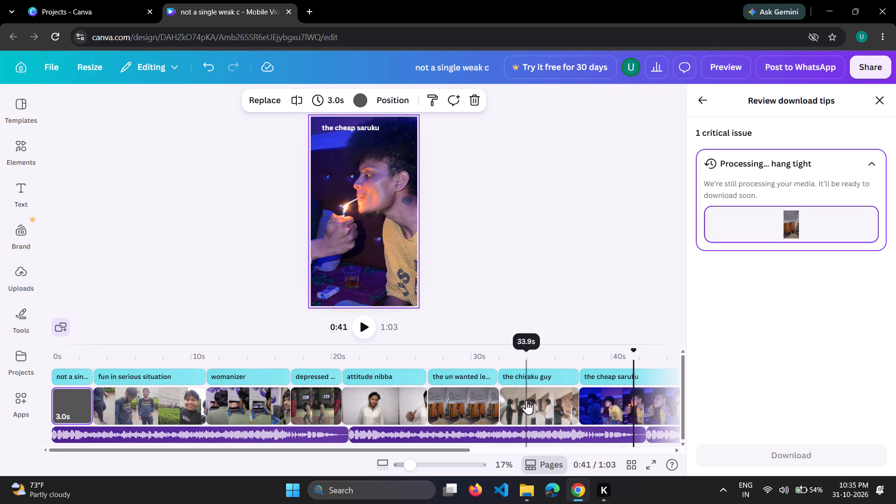
{"action": "scroll", "coordinate": [526, 400], "scroll_direction": "left", "scroll_amount": 6}
{"action": "scroll", "coordinate": [526, 400], "scroll_direction": "right", "scroll_amount": 3}
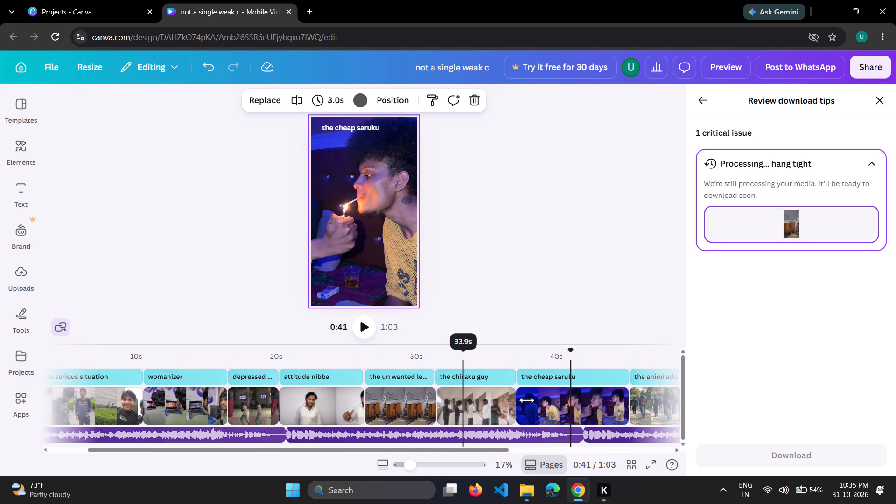
{"action": "scroll", "coordinate": [526, 400], "scroll_direction": "right", "scroll_amount": 3}
{"action": "scroll", "coordinate": [526, 400], "scroll_direction": "left", "scroll_amount": 6}
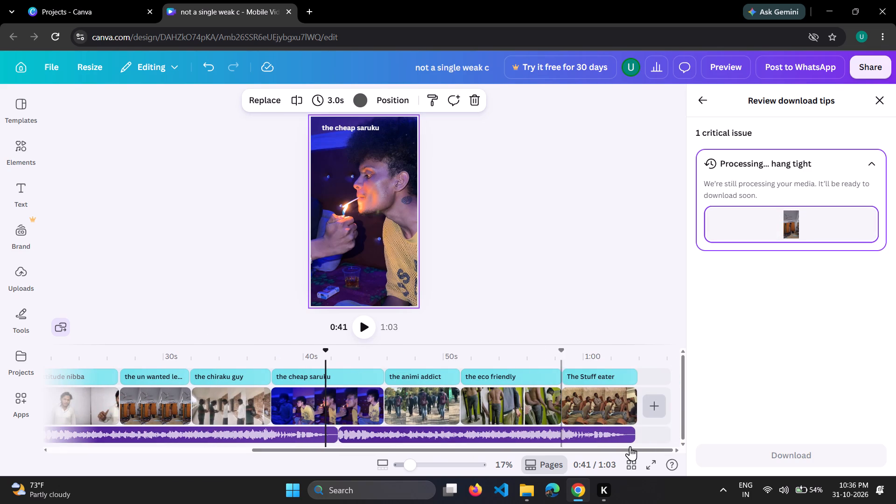
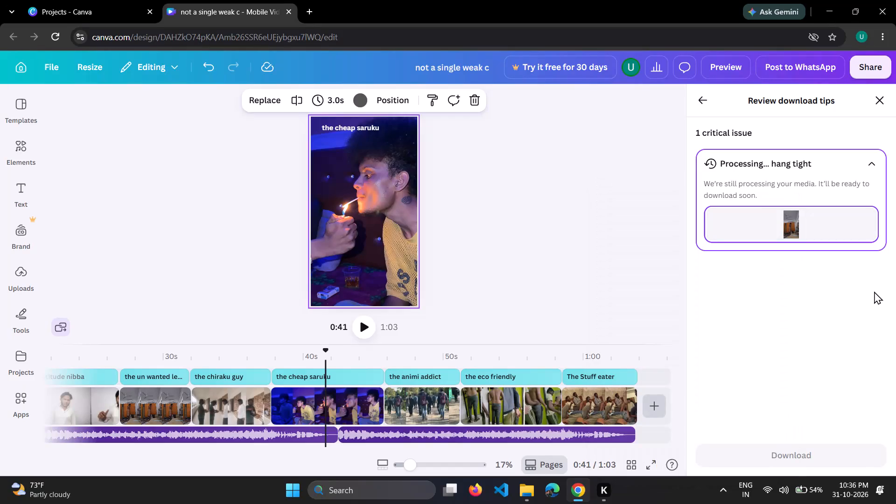
Select the flagged media clip in the download issue again to check which clip is affected.
{"action": "left_click", "coordinate": [821, 235]}
{"action": "left_click_drag", "start_coordinate": [777, 210], "coordinate": [783, 100]}
{"action": "left_click", "coordinate": [783, 100]}
Preview the full video from the beginning.
{"action": "left_click", "coordinate": [726, 65]}
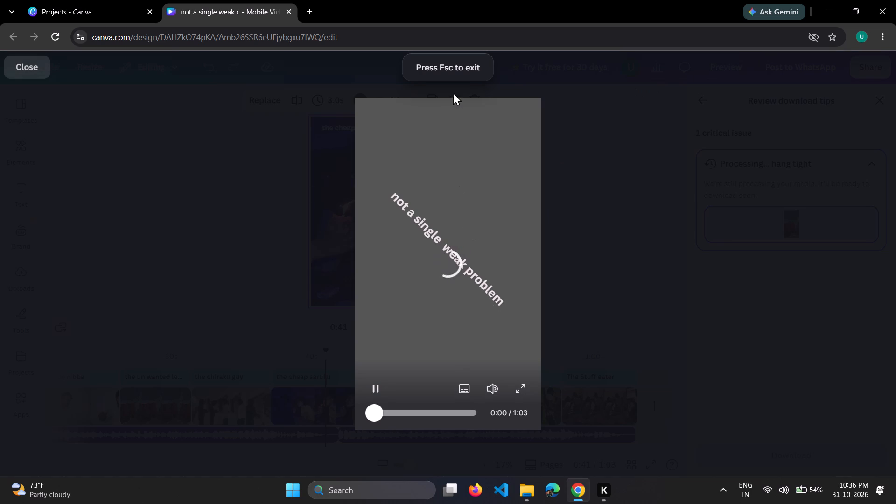
Exit the full video preview and return to the editor.
{"action": "left_click", "coordinate": [47, 68]}
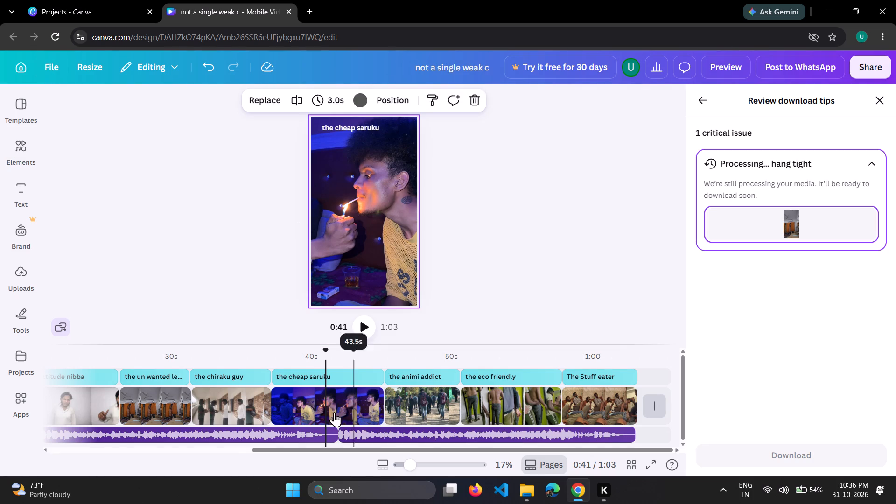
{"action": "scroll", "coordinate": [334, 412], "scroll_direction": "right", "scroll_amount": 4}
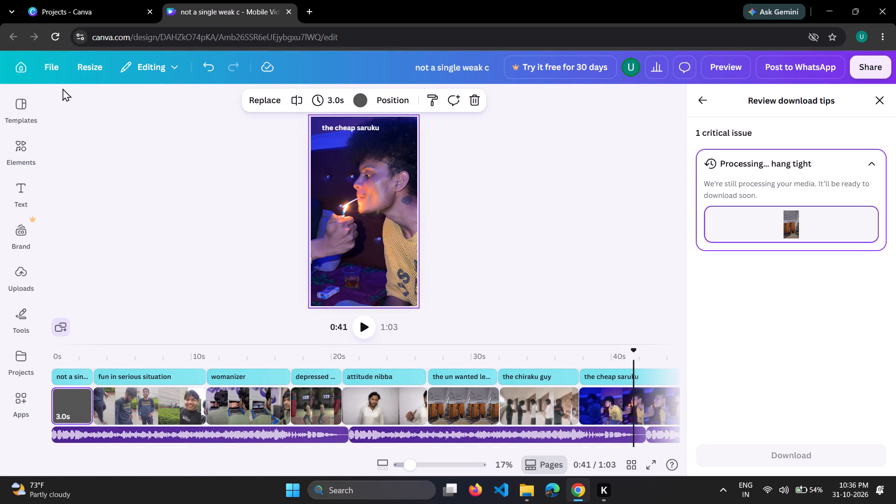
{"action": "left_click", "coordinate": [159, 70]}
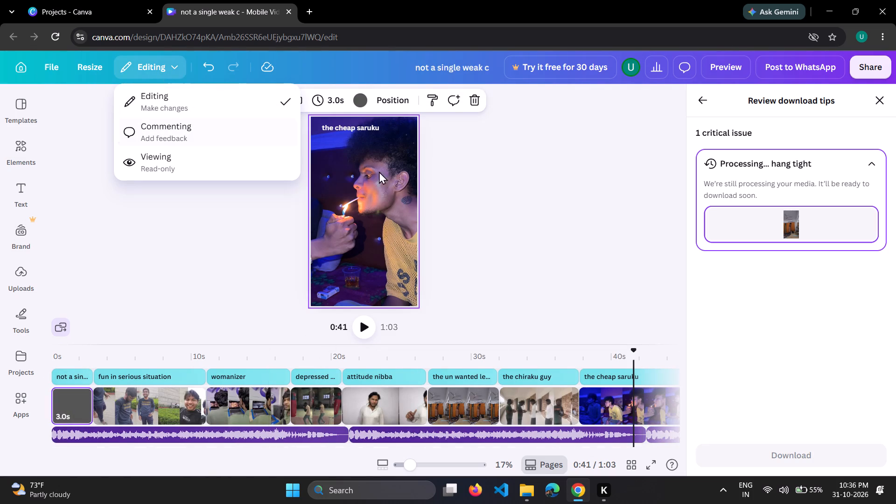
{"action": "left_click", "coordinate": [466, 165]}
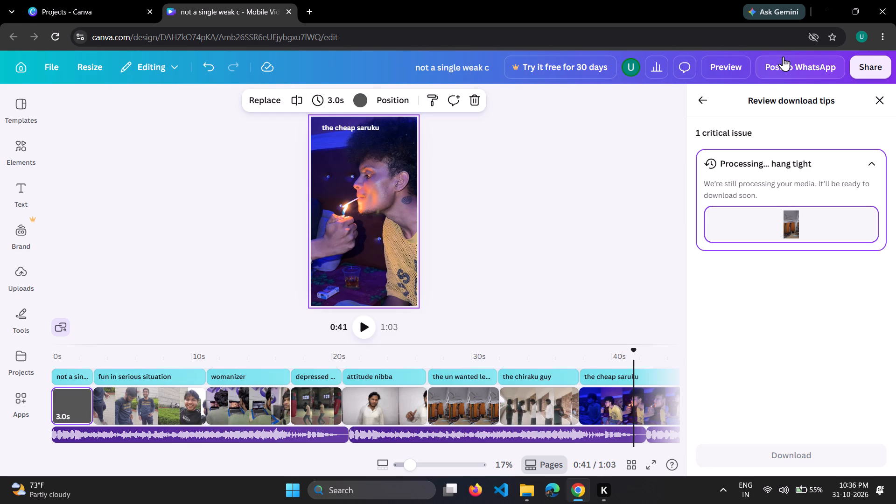
{"action": "left_click", "coordinate": [856, 71]}
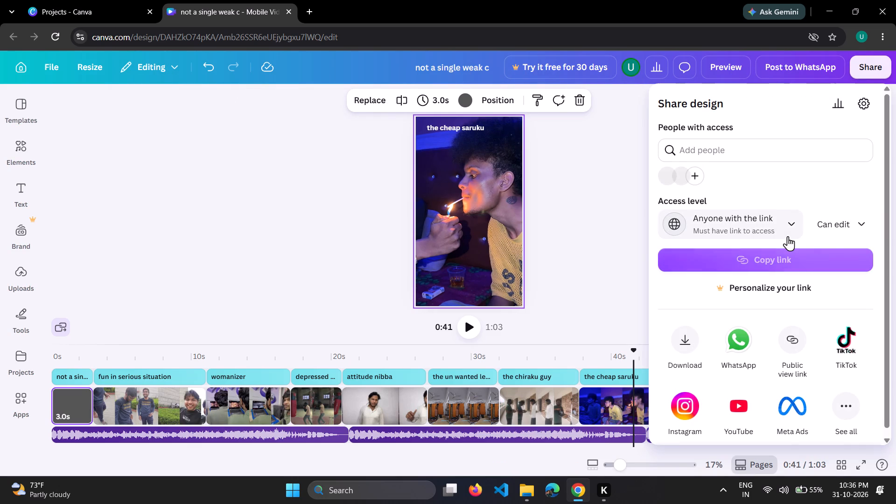
{"action": "scroll", "coordinate": [788, 236], "scroll_direction": "down", "scroll_amount": 1}
{"action": "scroll", "coordinate": [770, 296], "scroll_direction": "down", "scroll_amount": 1}
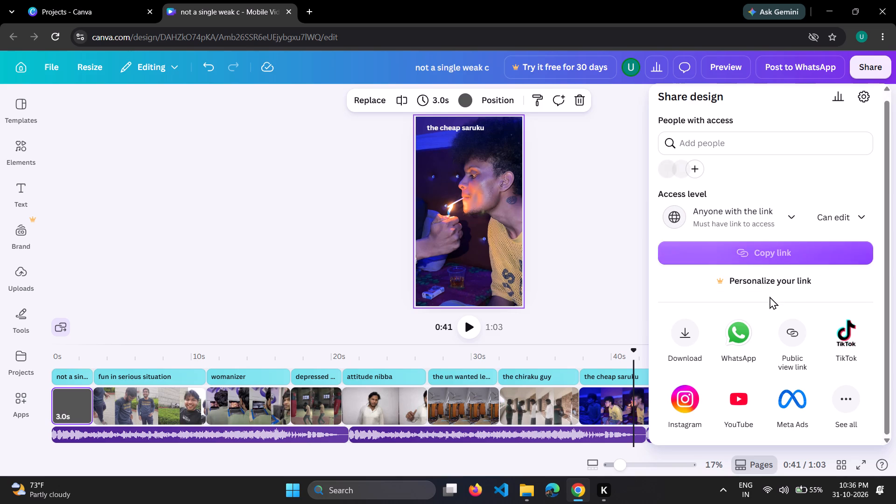
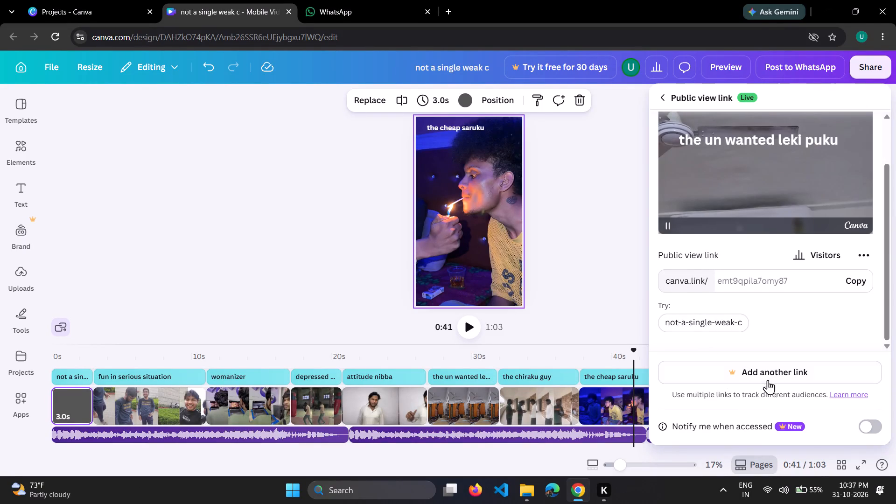
Review the public view link's video preview and check the extra options available for that link.
{"action": "scroll", "coordinate": [818, 320], "scroll_direction": "up", "scroll_amount": 1}
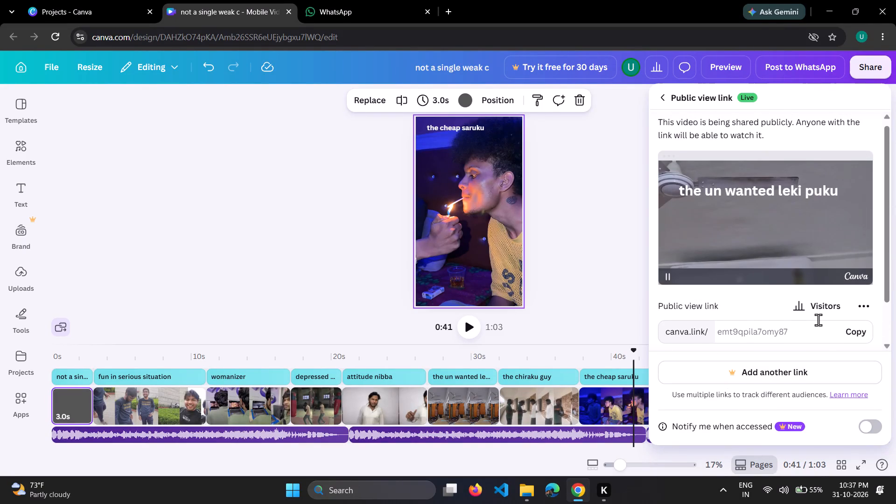
{"action": "scroll", "coordinate": [818, 320], "scroll_direction": "up", "scroll_amount": 1}
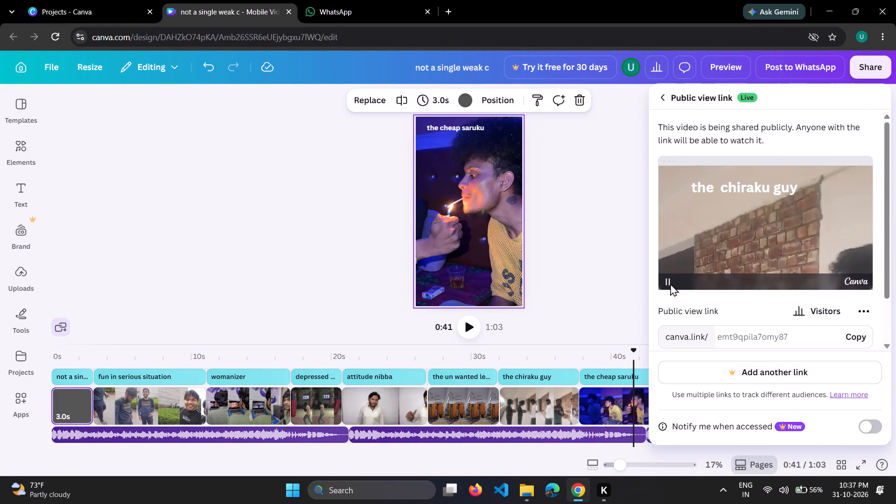
{"action": "left_click", "coordinate": [668, 277]}
{"action": "scroll", "coordinate": [747, 197], "scroll_direction": "down", "scroll_amount": 1}
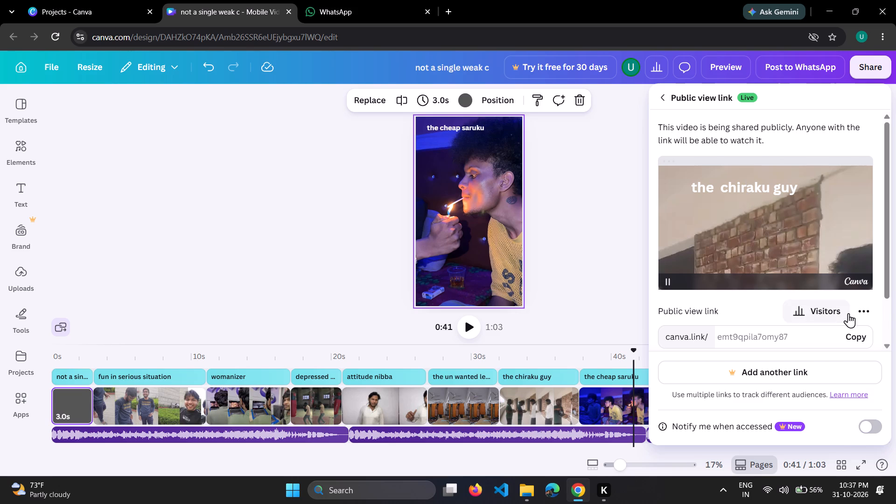
{"action": "left_click", "coordinate": [856, 312]}
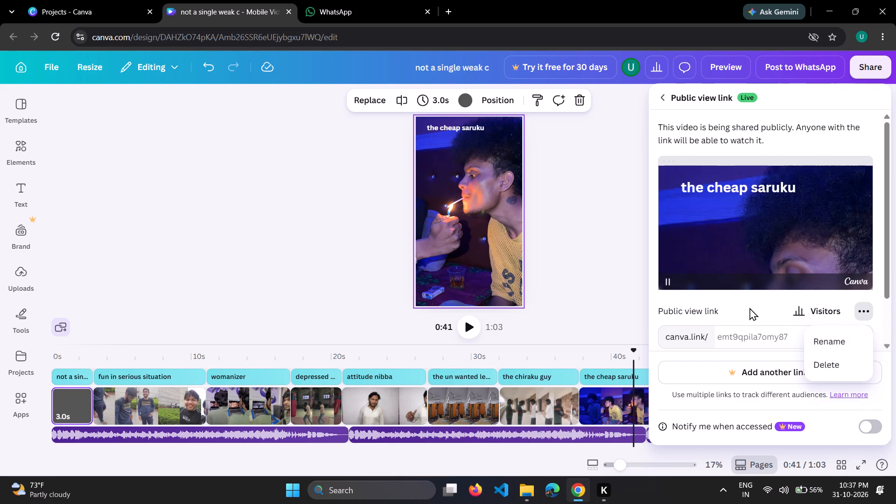
{"action": "left_click", "coordinate": [749, 308]}
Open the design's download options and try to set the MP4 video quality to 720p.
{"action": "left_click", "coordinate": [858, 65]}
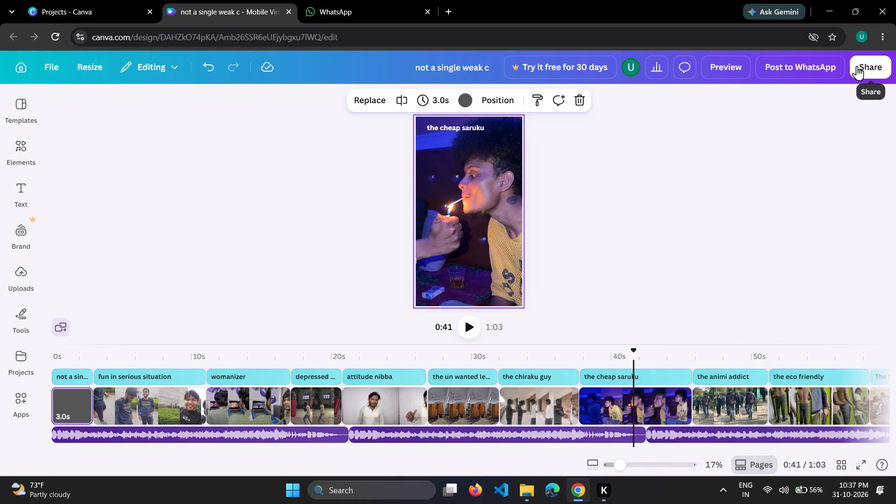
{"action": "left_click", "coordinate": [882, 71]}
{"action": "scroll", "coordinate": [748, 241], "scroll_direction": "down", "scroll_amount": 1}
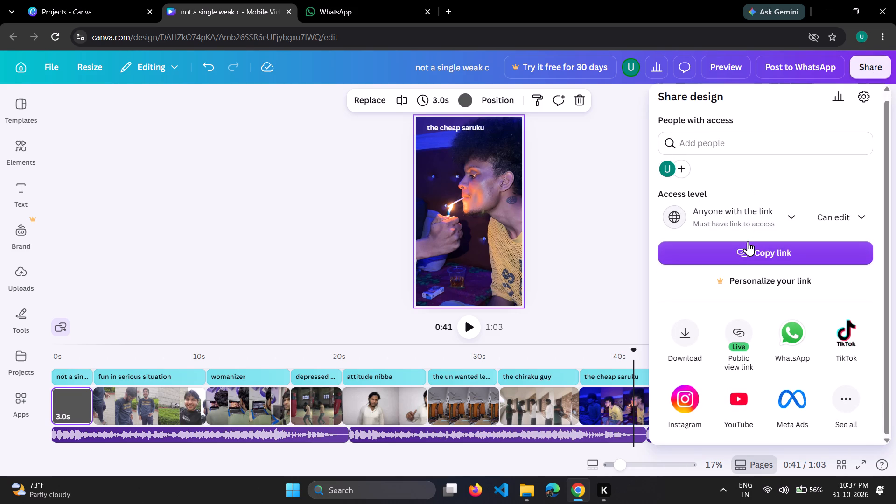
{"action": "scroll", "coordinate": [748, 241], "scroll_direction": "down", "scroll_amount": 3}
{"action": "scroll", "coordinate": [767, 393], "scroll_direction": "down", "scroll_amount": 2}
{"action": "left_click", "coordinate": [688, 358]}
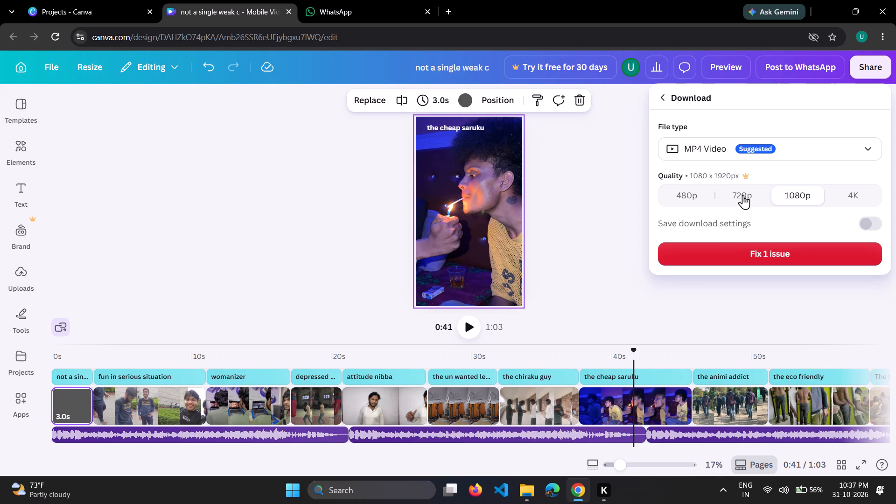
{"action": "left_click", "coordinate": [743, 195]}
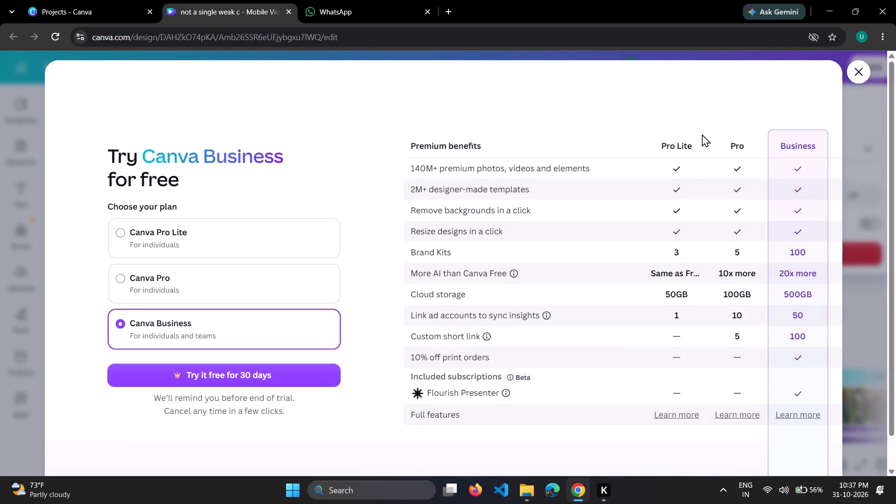
Select the Canva Pro Lite plan to compare its premium benefits in the free trial offer.
{"action": "left_click", "coordinate": [313, 236]}
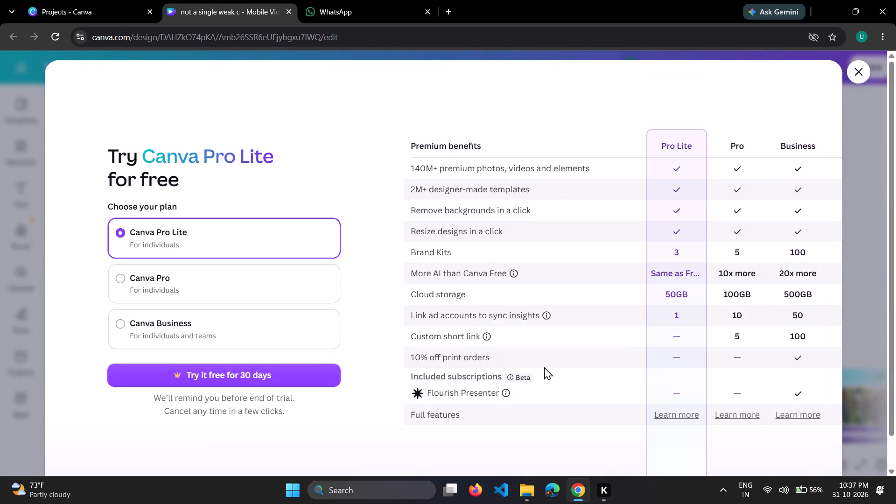
Start the 30-day free trial of Canva Pro Lite with monthly billing and choose UPI as the payment method.
{"action": "left_click", "coordinate": [309, 376]}
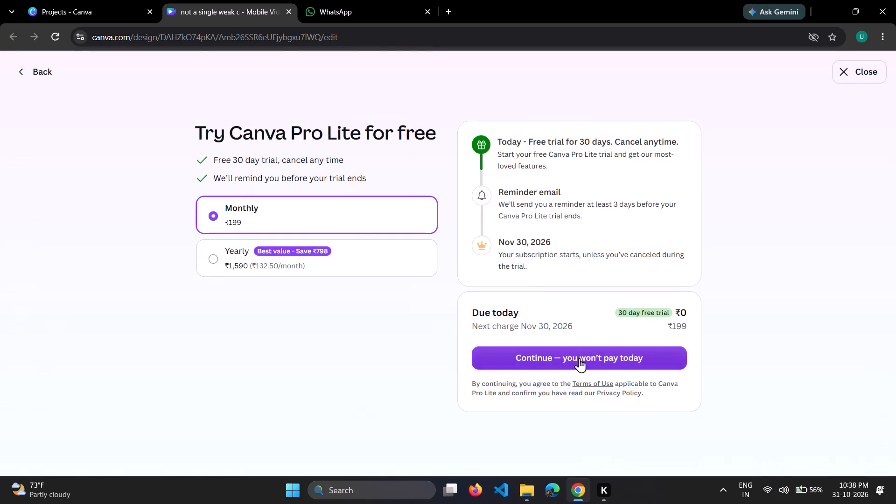
{"action": "left_click", "coordinate": [566, 363]}
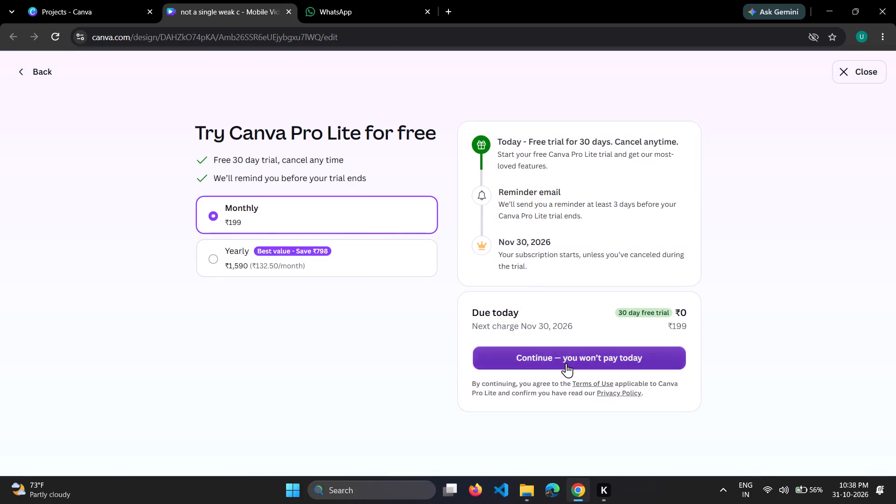
{"action": "left_click", "coordinate": [276, 258]}
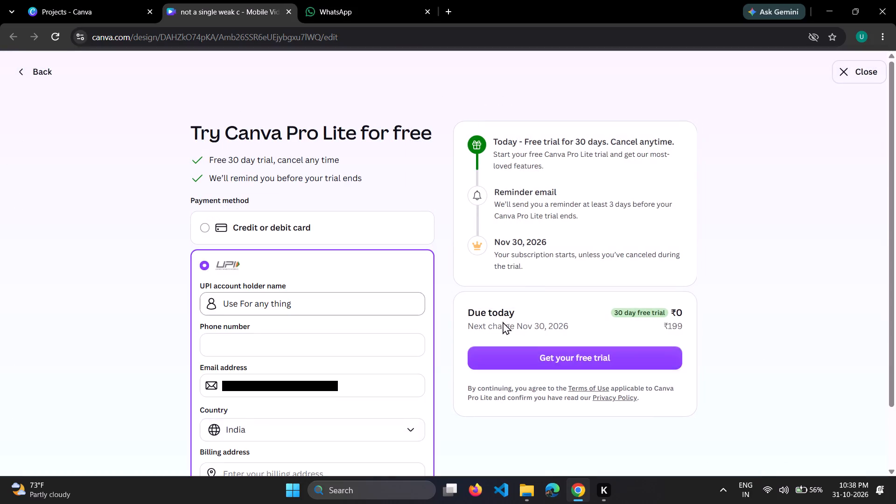
Fill in the UPI phone number with the saved autofill entry and try to get the free trial.
{"action": "left_click", "coordinate": [319, 351]}
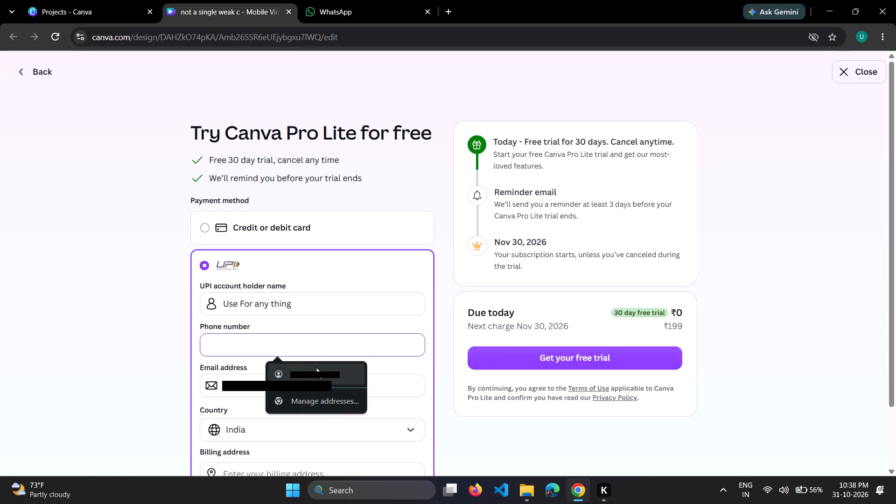
{"action": "left_click", "coordinate": [318, 368]}
{"action": "scroll", "coordinate": [318, 368], "scroll_direction": "down", "scroll_amount": 5}
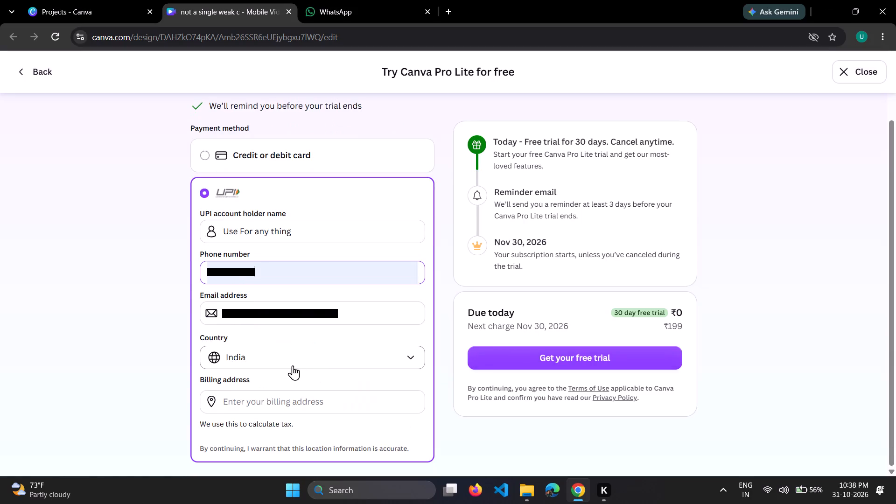
{"action": "left_click", "coordinate": [560, 361]}
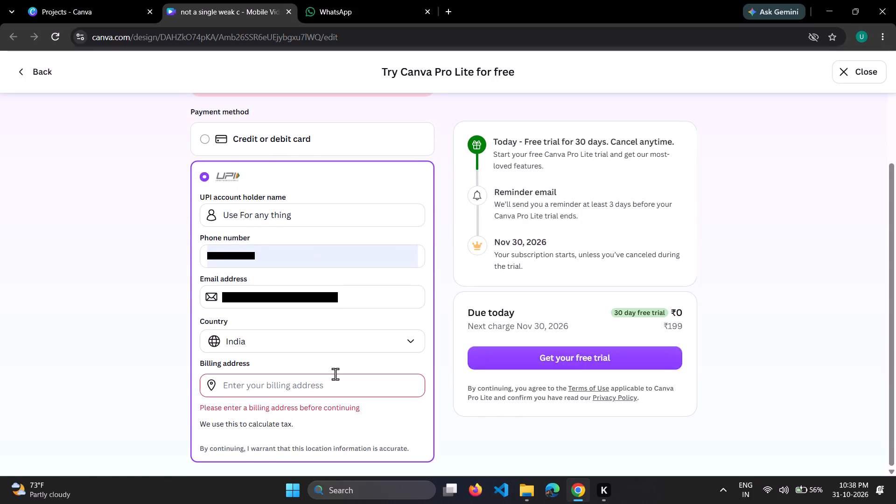
Search for the billing address starting with "twins", choose the suggested match, and submit the free trial request.
{"action": "left_click", "coordinate": [335, 374]}
{"action": "left_click", "coordinate": [322, 383]}
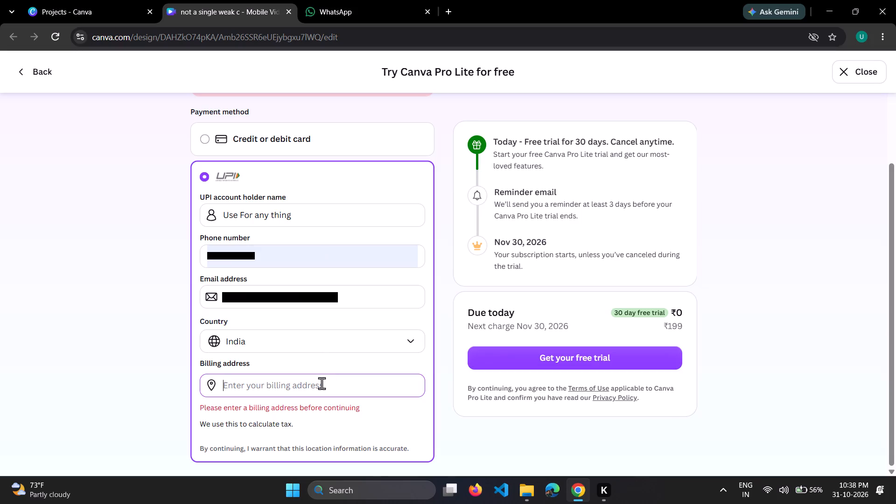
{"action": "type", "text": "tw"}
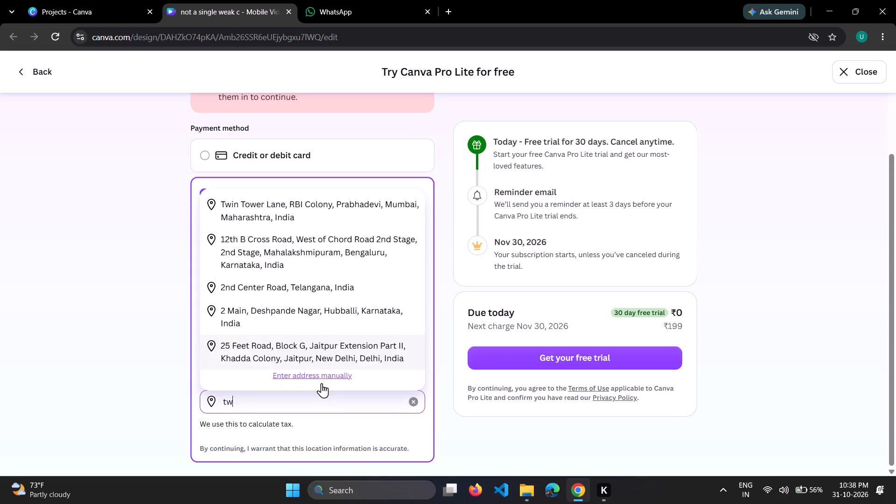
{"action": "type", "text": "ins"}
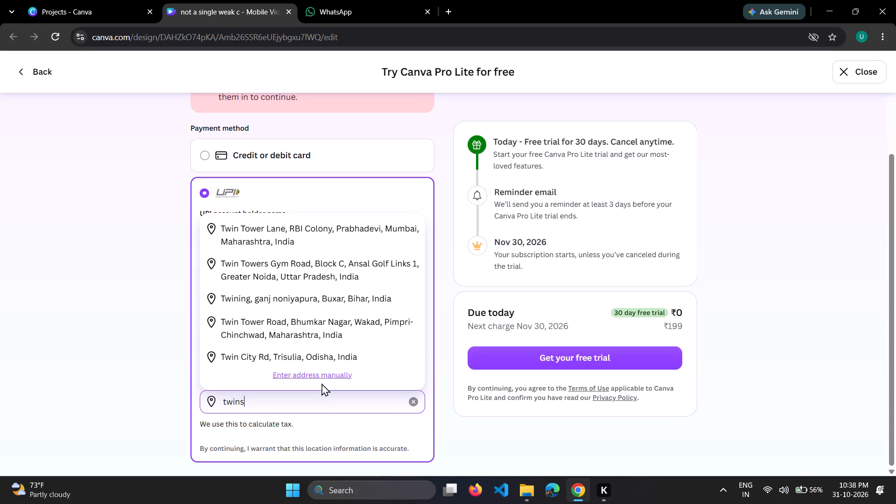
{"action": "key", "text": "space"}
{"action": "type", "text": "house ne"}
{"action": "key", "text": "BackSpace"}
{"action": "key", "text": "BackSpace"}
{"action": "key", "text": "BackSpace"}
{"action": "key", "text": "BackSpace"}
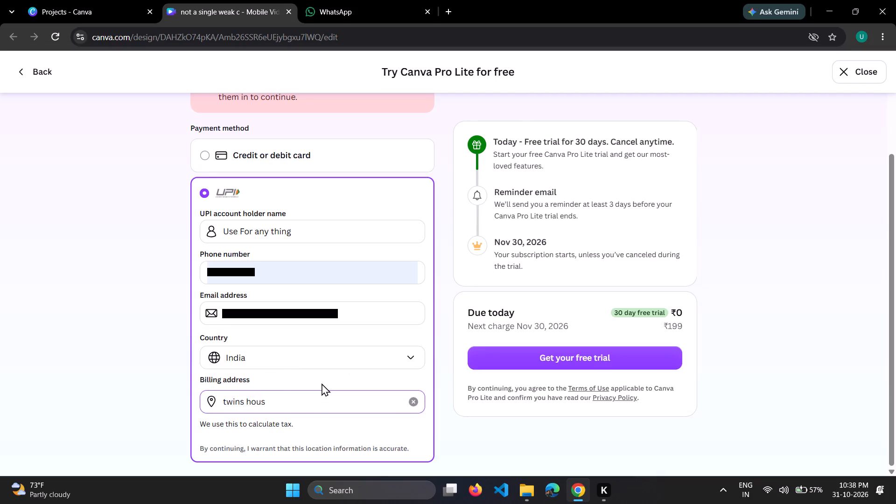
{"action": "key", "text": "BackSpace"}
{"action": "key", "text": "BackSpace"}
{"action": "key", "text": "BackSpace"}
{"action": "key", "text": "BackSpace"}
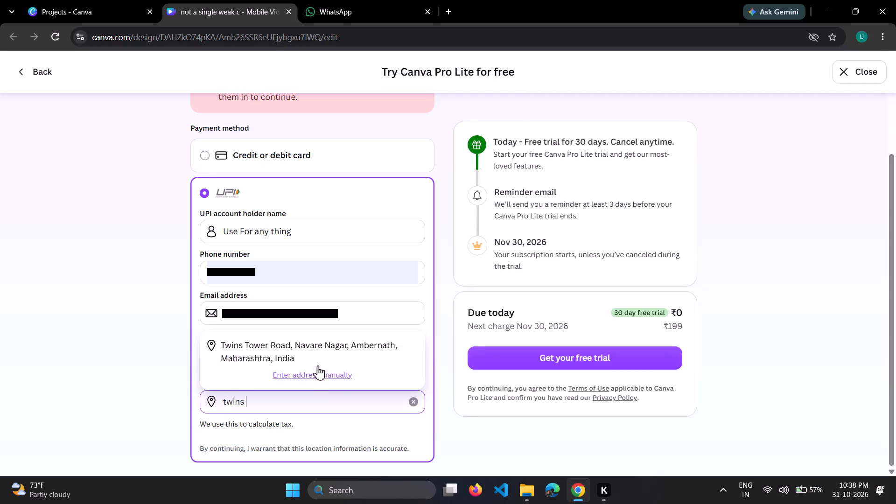
{"action": "left_click", "coordinate": [317, 357]}
{"action": "left_click", "coordinate": [529, 366]}
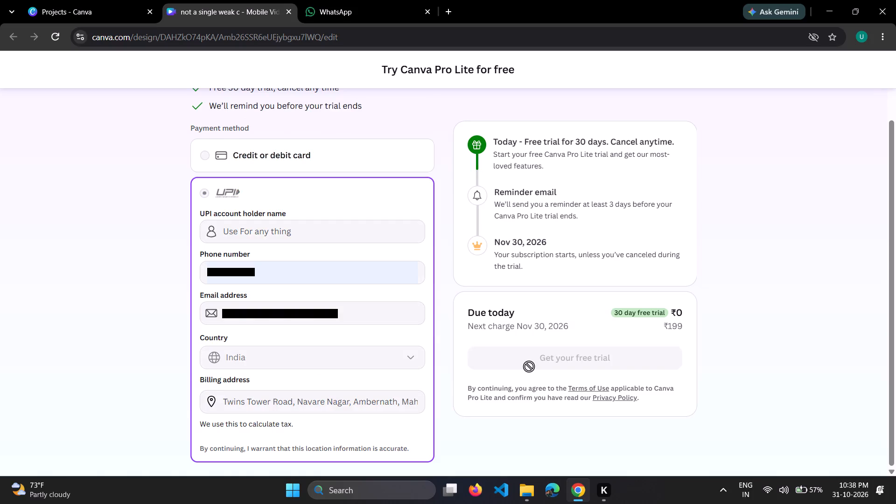
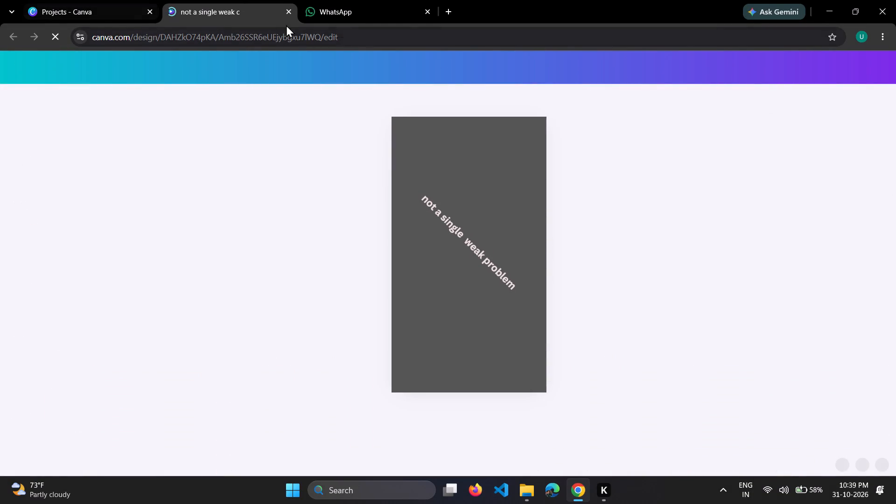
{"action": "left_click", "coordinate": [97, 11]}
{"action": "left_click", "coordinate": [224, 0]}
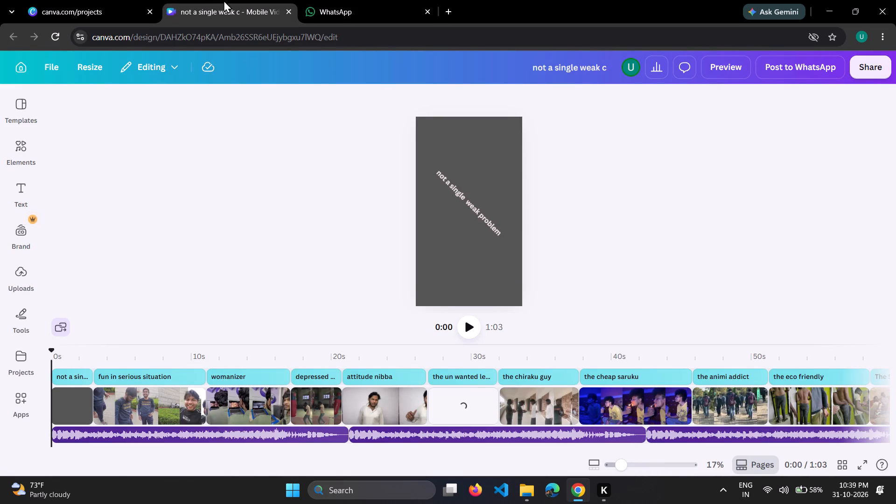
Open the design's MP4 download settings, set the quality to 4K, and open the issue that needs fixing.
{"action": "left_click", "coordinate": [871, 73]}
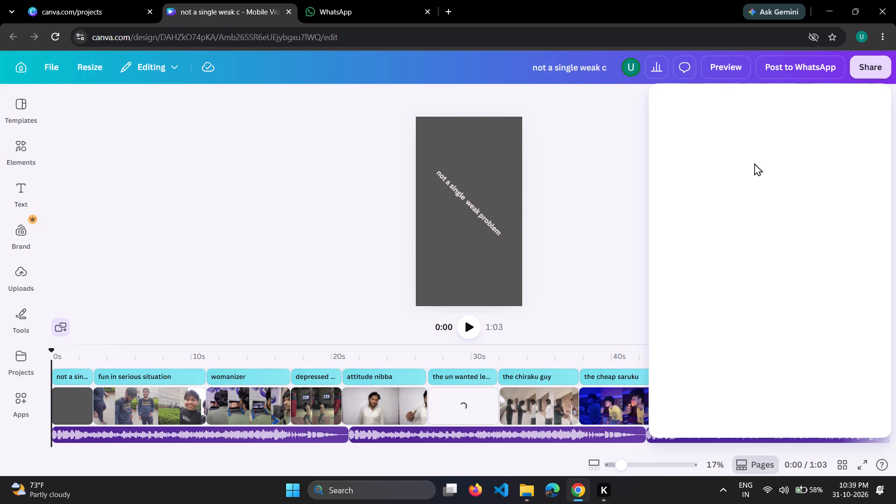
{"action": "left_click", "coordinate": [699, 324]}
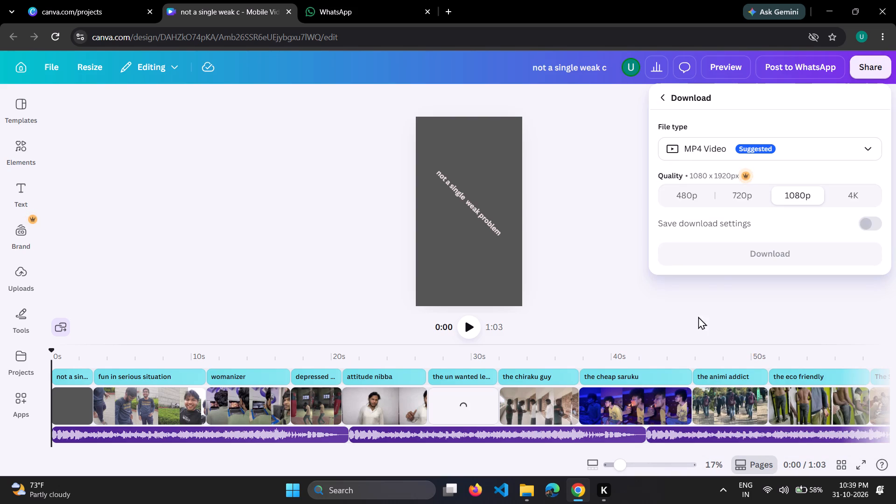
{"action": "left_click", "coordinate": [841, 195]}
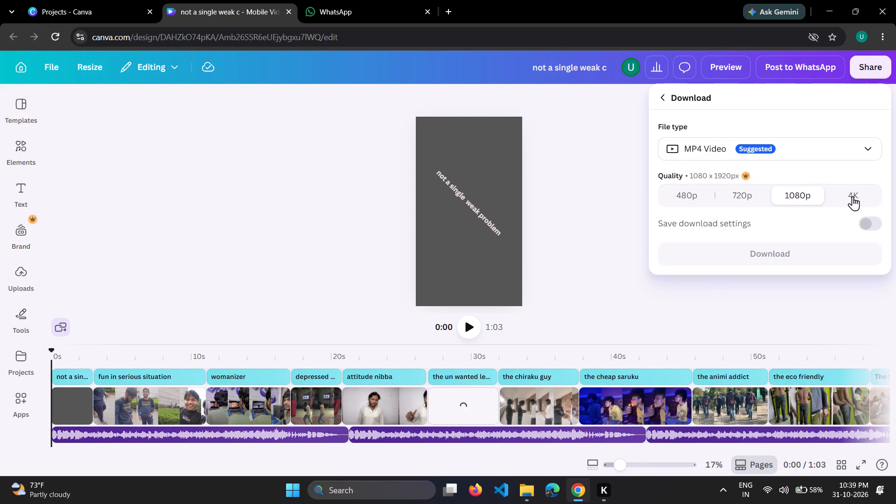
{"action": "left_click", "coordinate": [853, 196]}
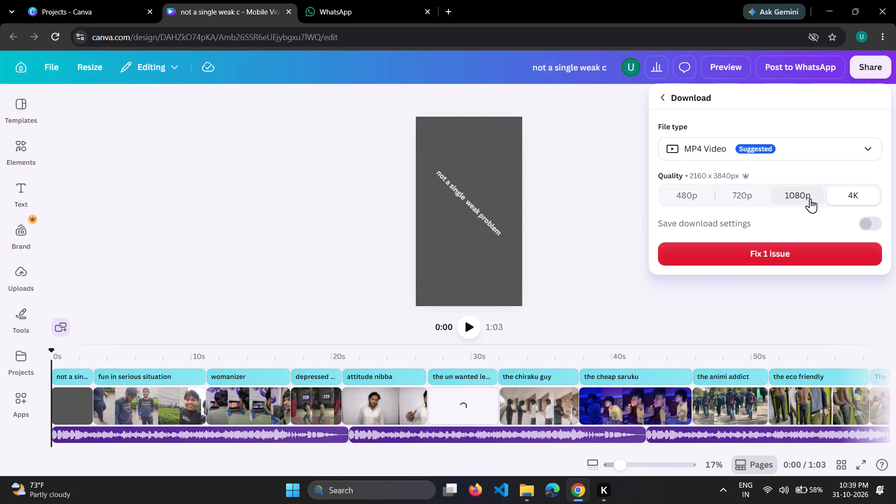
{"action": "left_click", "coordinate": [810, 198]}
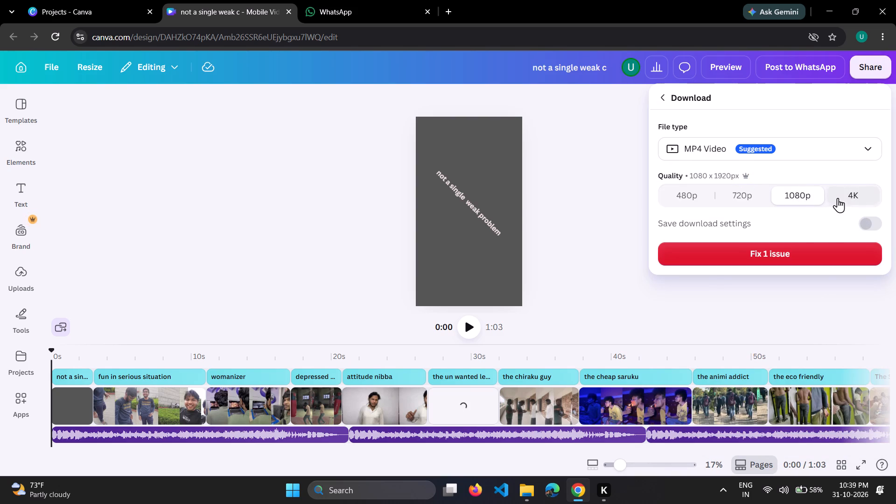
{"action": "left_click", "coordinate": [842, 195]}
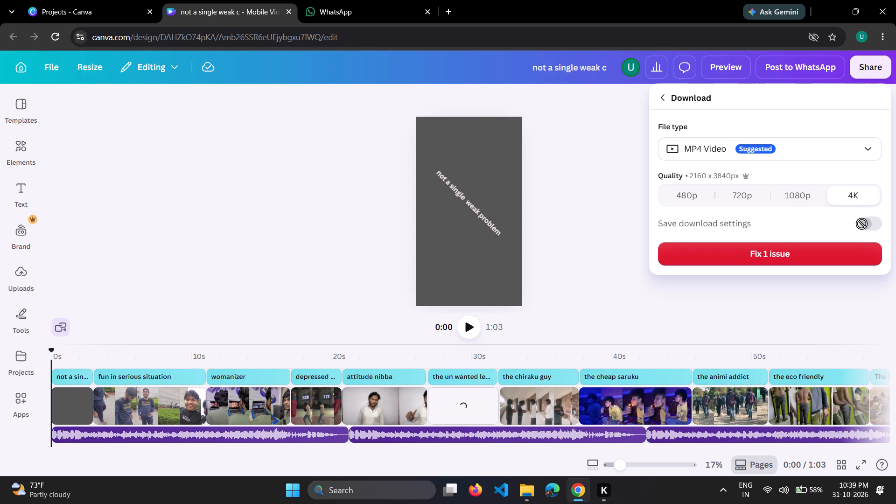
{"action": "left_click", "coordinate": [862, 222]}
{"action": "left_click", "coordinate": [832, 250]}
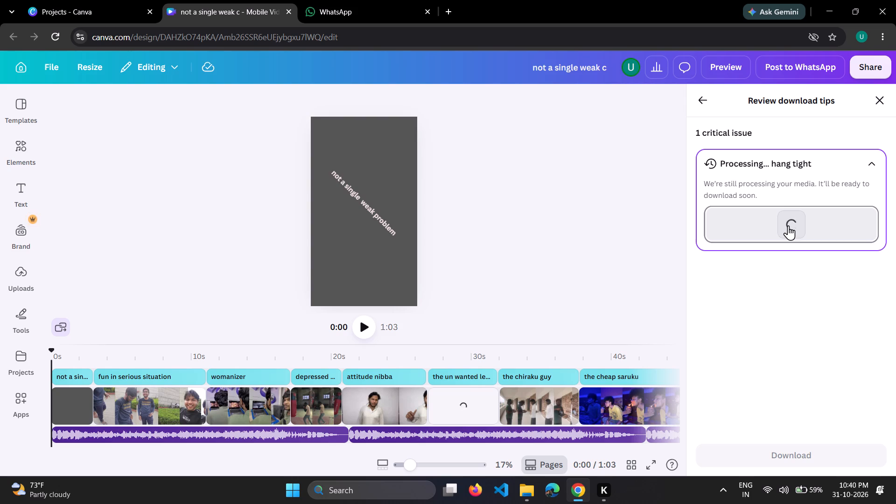
Reopen the download settings from the share options and set the video quality to 1080p.
{"action": "left_click", "coordinate": [866, 68]}
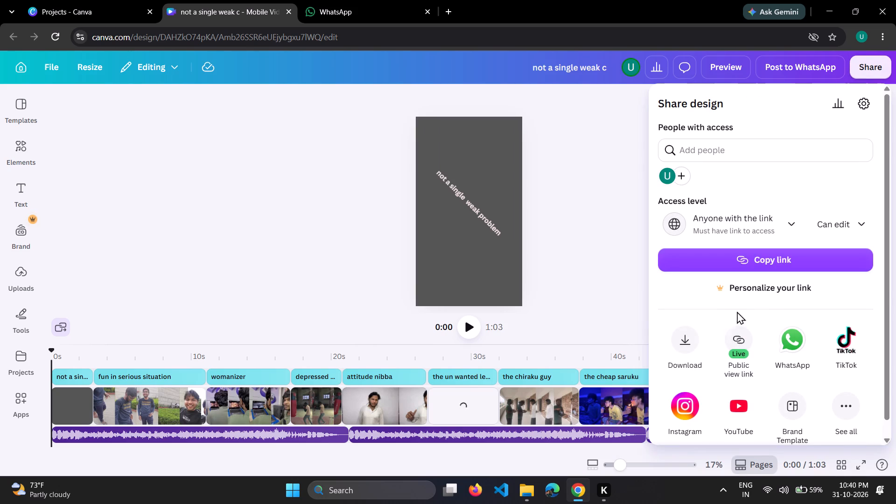
{"action": "scroll", "coordinate": [748, 375], "scroll_direction": "down", "scroll_amount": 3}
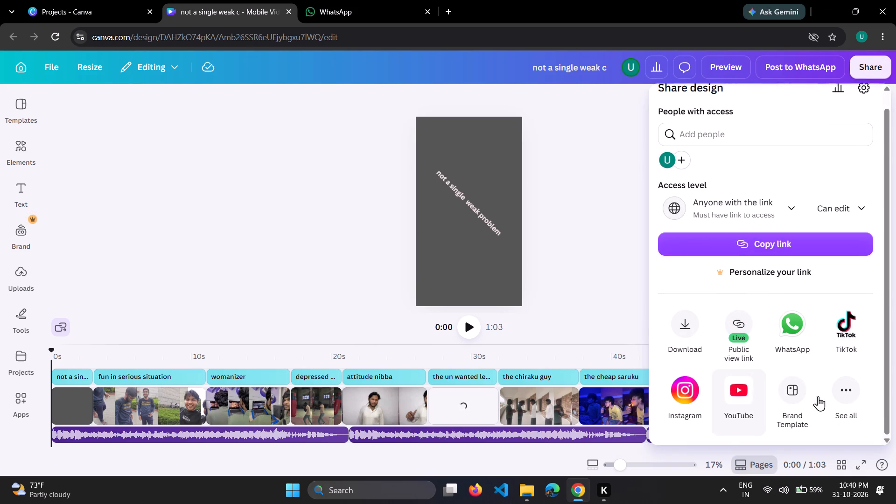
{"action": "left_click", "coordinate": [699, 333]}
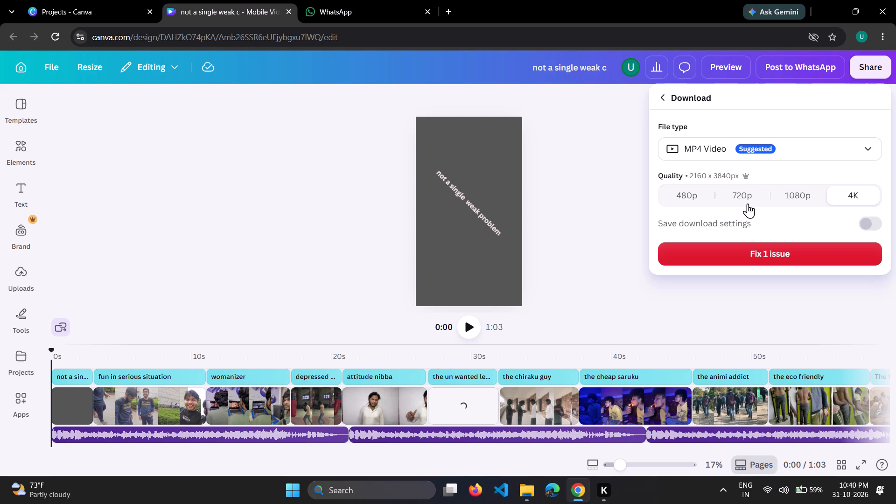
{"action": "left_click", "coordinate": [748, 202]}
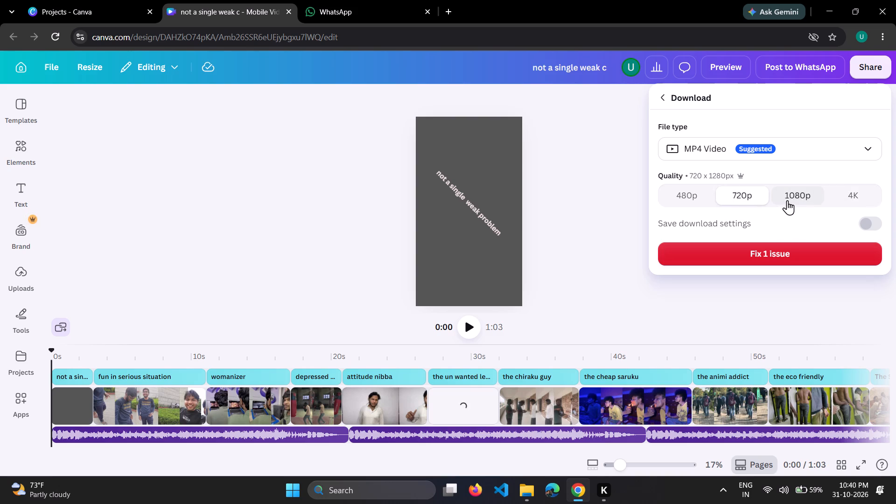
{"action": "left_click", "coordinate": [787, 200]}
{"action": "right_click", "coordinate": [771, 254]}
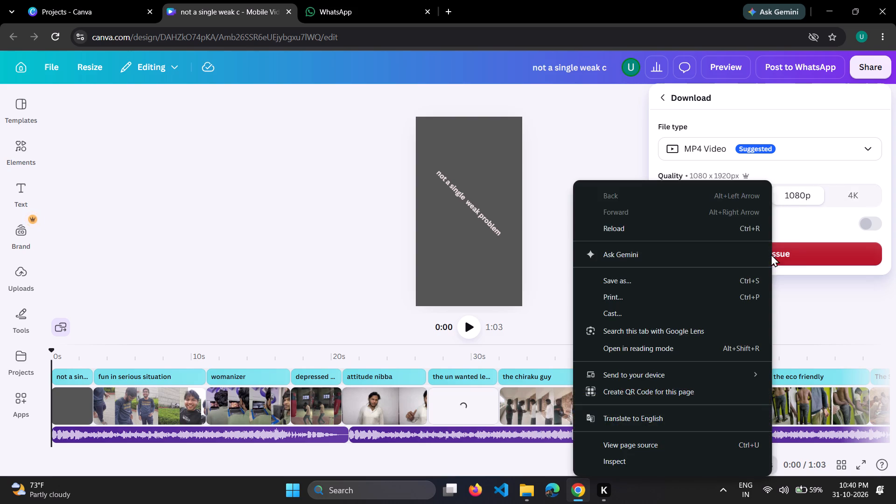
{"action": "left_click", "coordinate": [771, 254]}
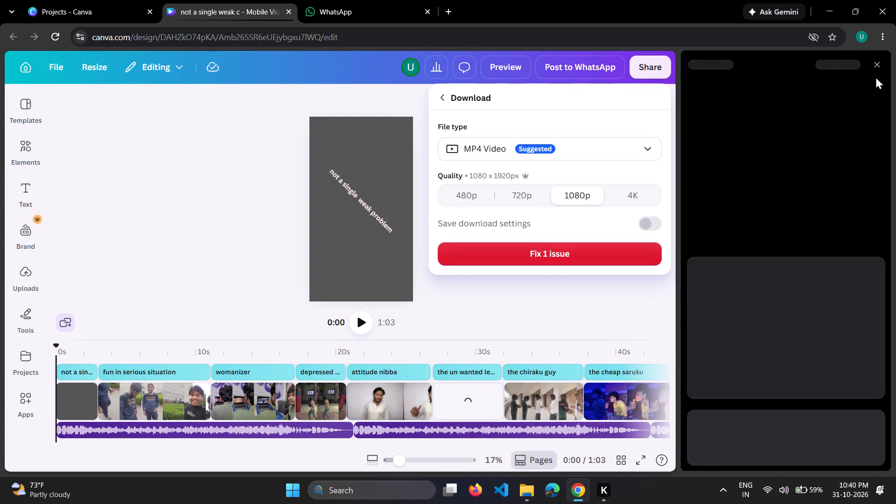
{"action": "left_click", "coordinate": [874, 69]}
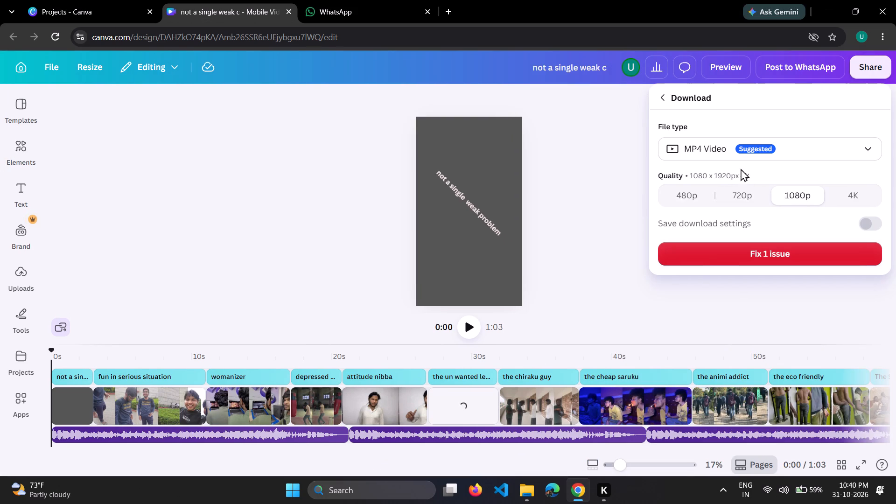
Keep MP4 Video as the download file type and inspect the media flagged in the download issue.
{"action": "left_click", "coordinate": [758, 147]}
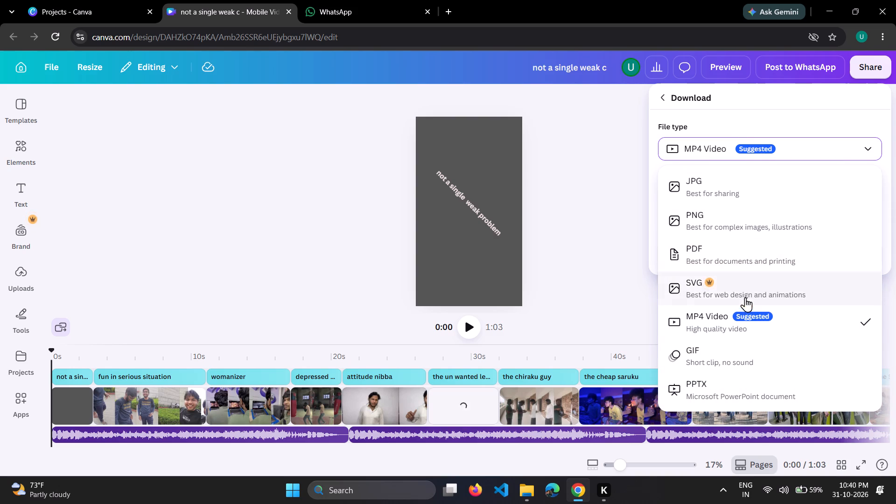
{"action": "scroll", "coordinate": [748, 320], "scroll_direction": "down", "scroll_amount": 2}
{"action": "left_click", "coordinate": [748, 320]}
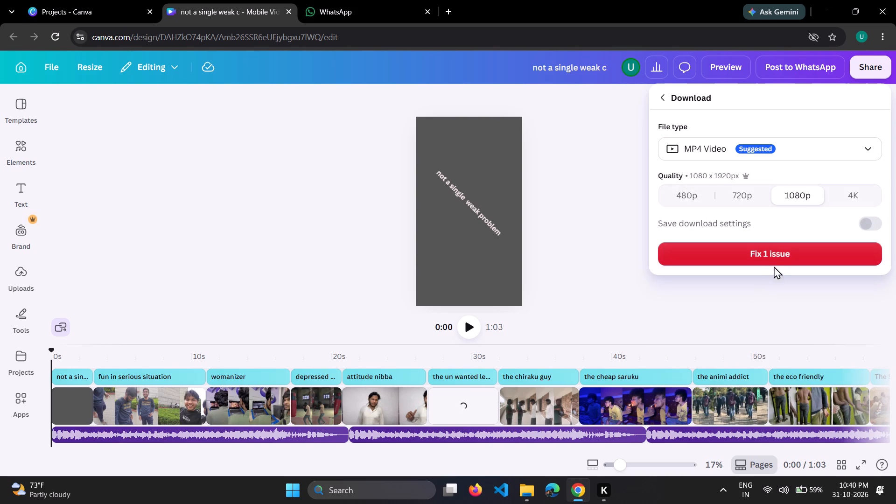
{"action": "left_click", "coordinate": [770, 258]}
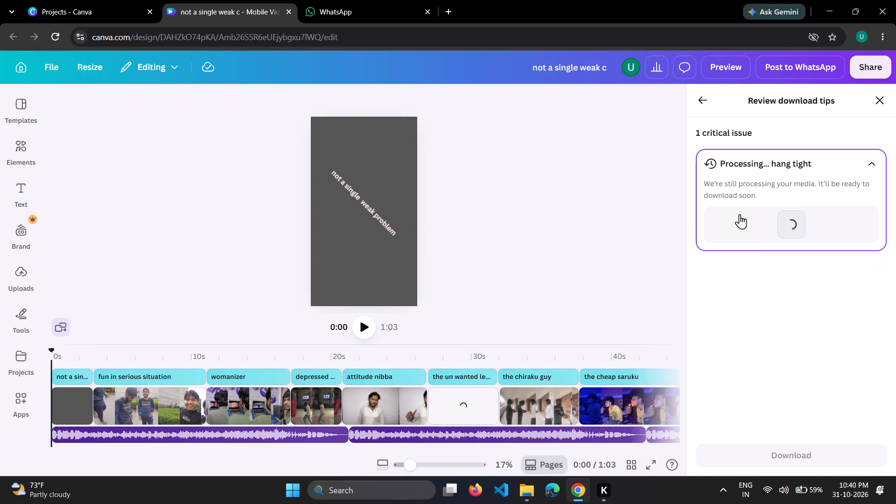
{"action": "left_click", "coordinate": [740, 204]}
{"action": "left_click", "coordinate": [742, 224]}
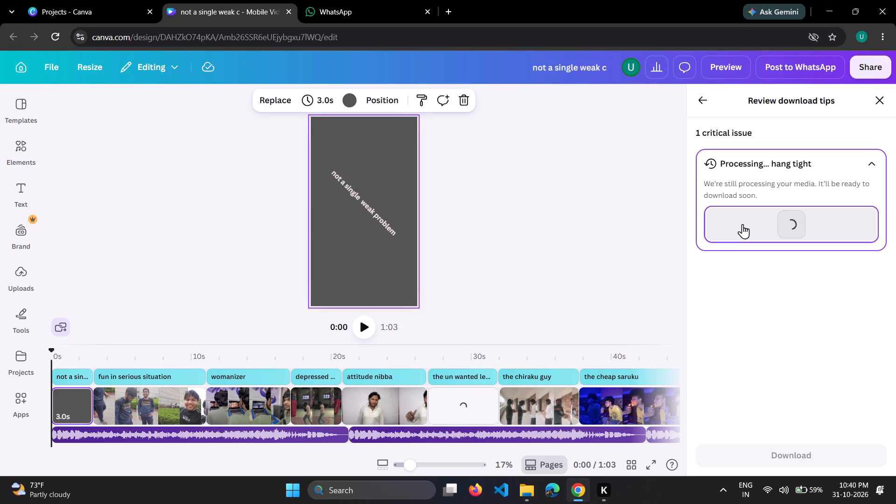
{"action": "left_click", "coordinate": [742, 224]}
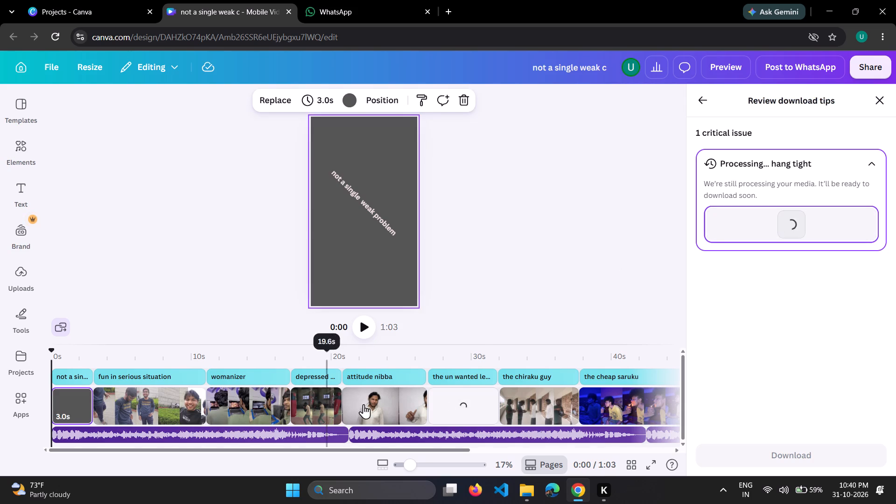
Examine the "the un wanted leki puku" clip in the timeline and its available options, and close the download tips.
{"action": "left_click", "coordinate": [476, 403]}
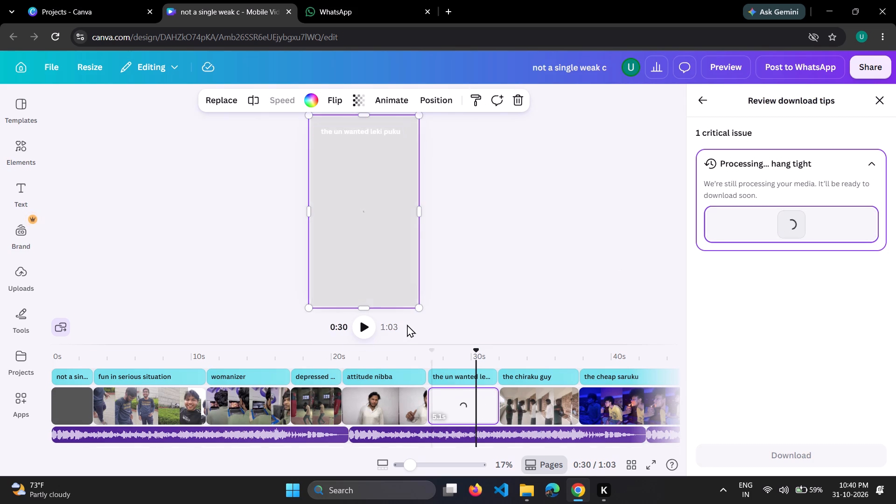
{"action": "scroll", "coordinate": [524, 403], "scroll_direction": "left", "scroll_amount": 2}
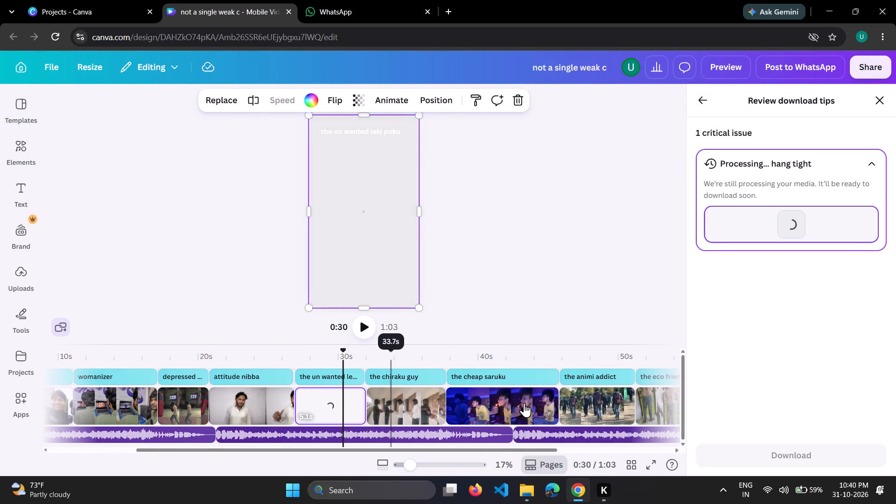
{"action": "scroll", "coordinate": [524, 403], "scroll_direction": "left", "scroll_amount": 4}
{"action": "scroll", "coordinate": [524, 403], "scroll_direction": "right", "scroll_amount": 6}
{"action": "scroll", "coordinate": [524, 403], "scroll_direction": "left", "scroll_amount": 1}
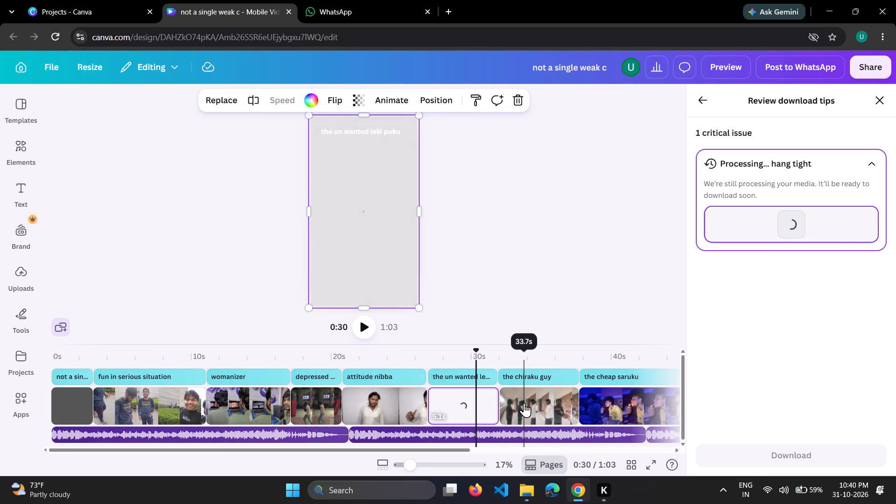
{"action": "scroll", "coordinate": [524, 403], "scroll_direction": "left", "scroll_amount": 3}
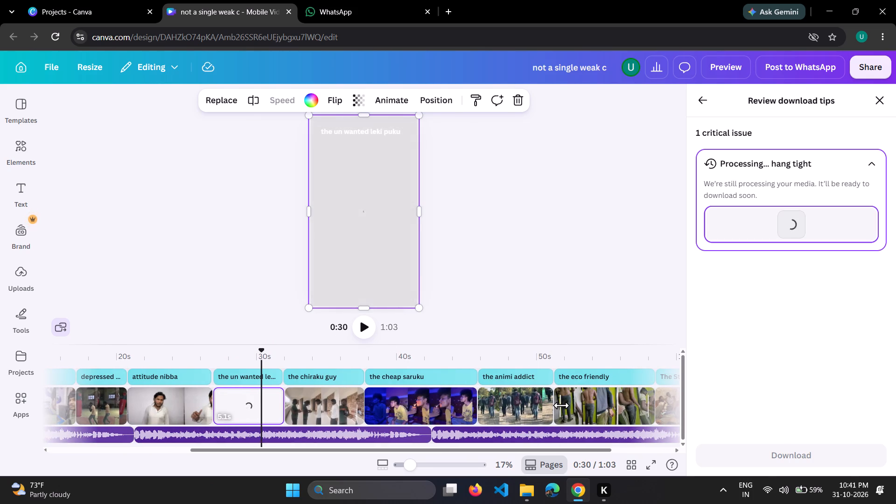
{"action": "left_click", "coordinate": [255, 408]}
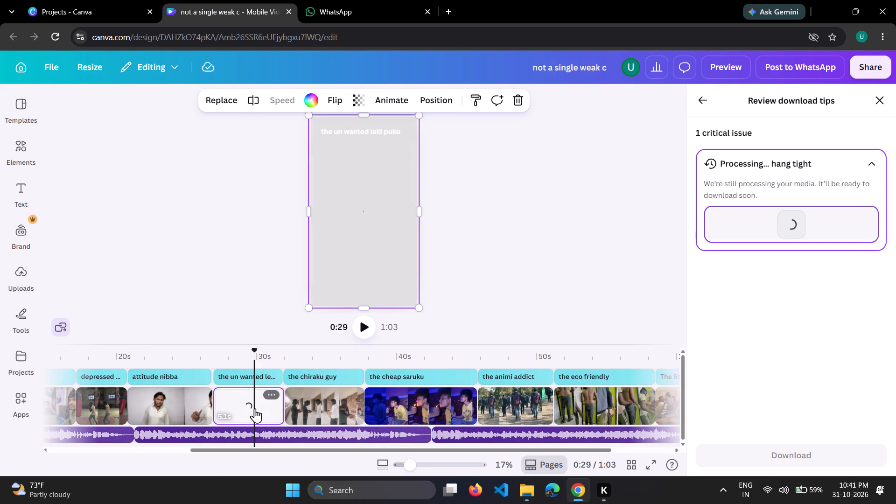
{"action": "left_click", "coordinate": [255, 408]}
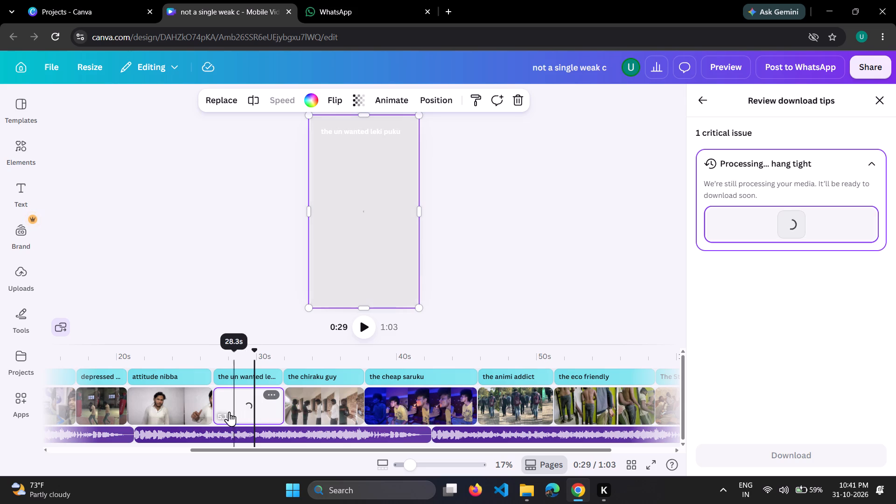
{"action": "left_click", "coordinate": [262, 393]}
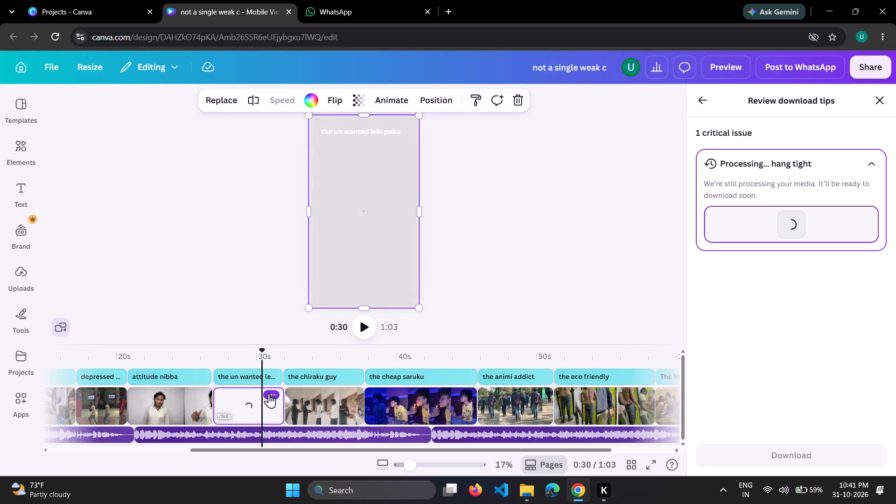
{"action": "left_click", "coordinate": [269, 393]}
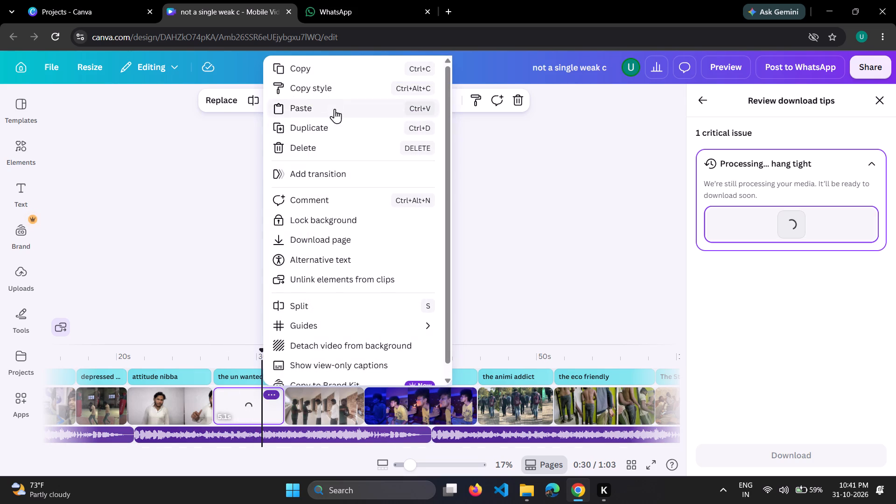
{"action": "left_click", "coordinate": [870, 102]}
{"action": "left_click", "coordinate": [880, 98]}
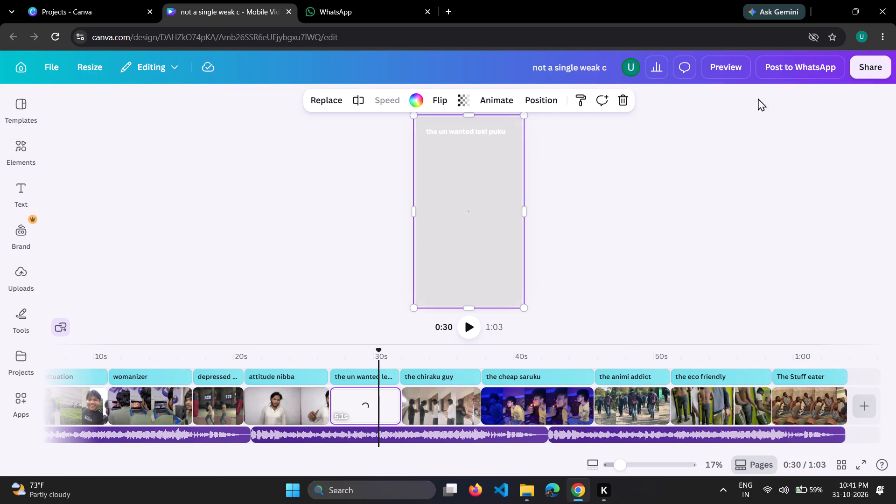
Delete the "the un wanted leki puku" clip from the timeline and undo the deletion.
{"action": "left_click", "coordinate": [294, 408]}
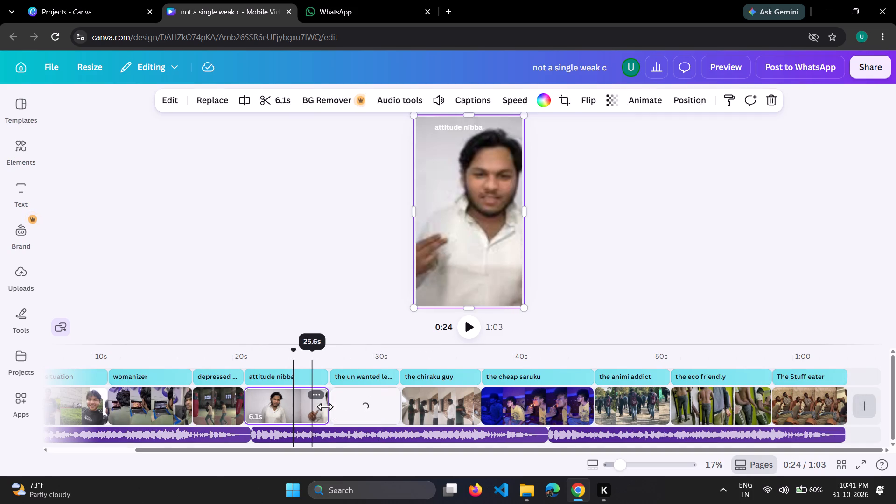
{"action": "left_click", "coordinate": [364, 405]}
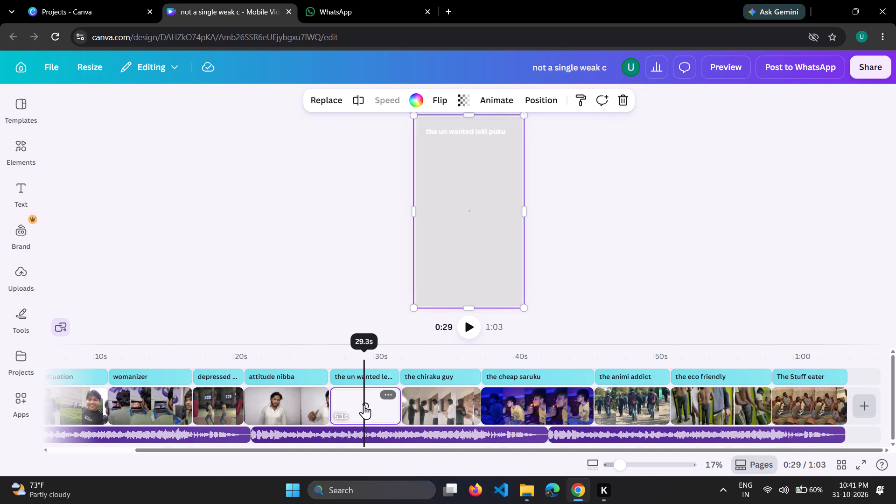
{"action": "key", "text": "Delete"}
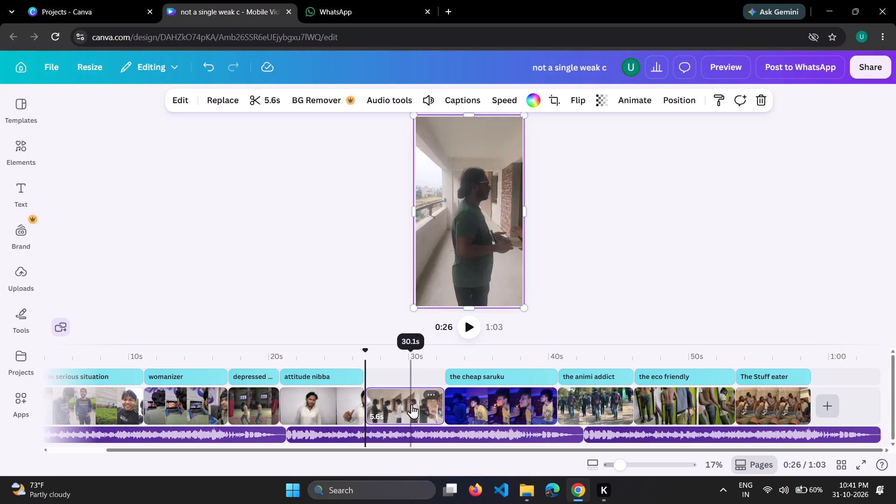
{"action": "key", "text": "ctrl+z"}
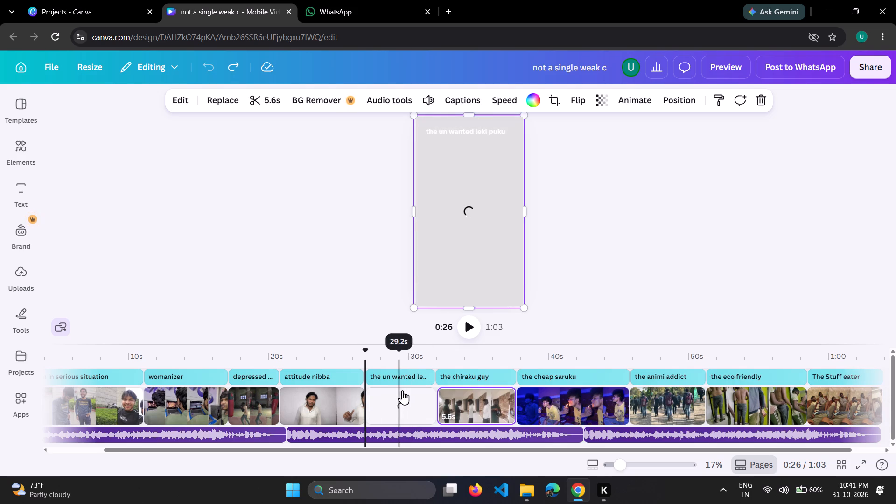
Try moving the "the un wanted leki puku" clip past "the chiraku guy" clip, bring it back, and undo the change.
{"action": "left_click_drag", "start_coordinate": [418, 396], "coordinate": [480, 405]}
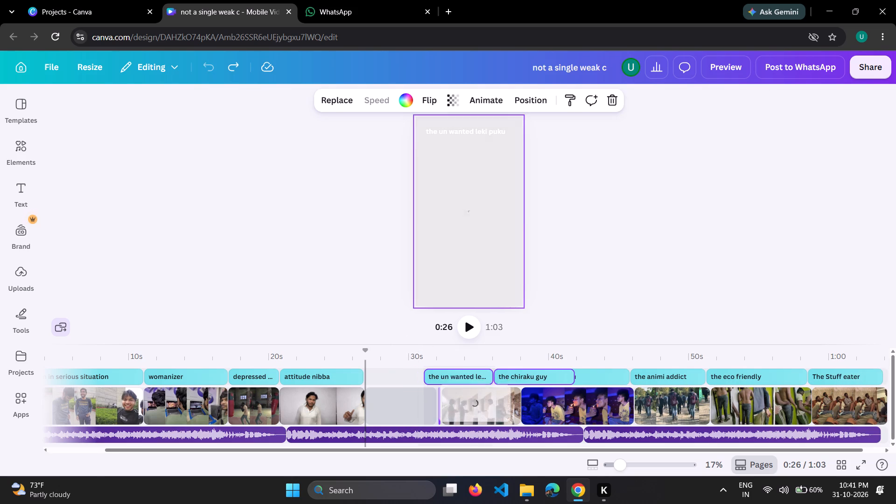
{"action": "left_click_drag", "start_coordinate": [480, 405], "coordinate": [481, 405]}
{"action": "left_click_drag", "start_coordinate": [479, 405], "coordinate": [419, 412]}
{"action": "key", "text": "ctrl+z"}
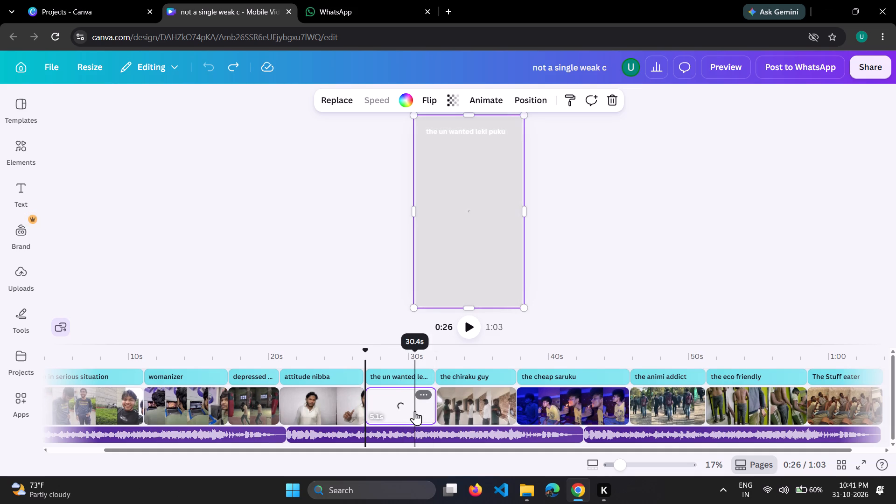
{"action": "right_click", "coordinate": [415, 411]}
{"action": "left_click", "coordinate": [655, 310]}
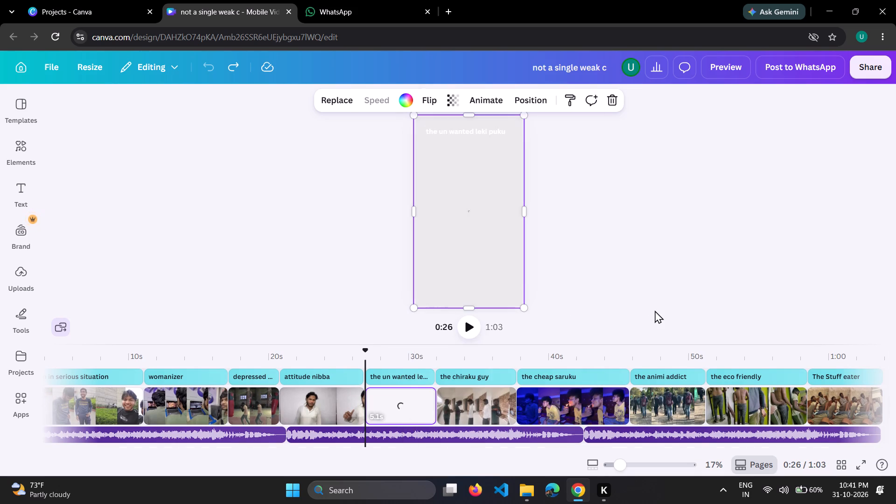
In File Explorer, open the vivo Office Kit folder in Downloads and find the source video VID-20260207-WA0015.mp4 by its preview.
{"action": "left_click", "coordinate": [514, 424]}
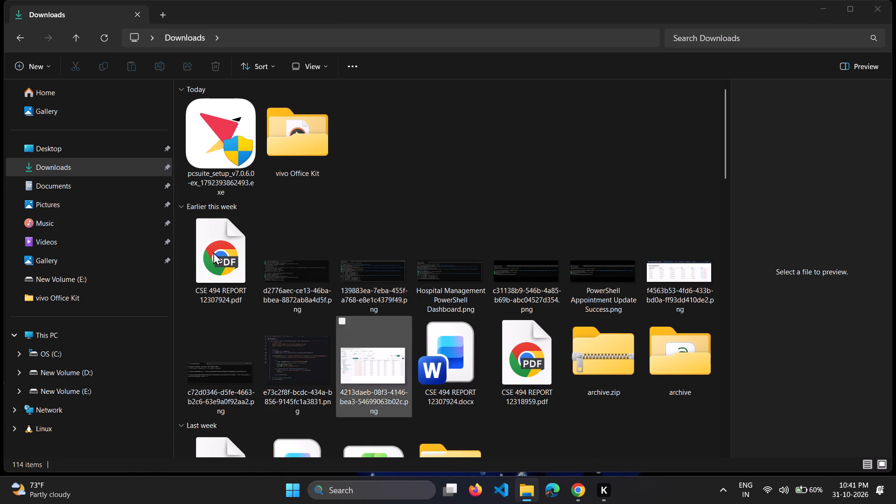
{"action": "double_click", "coordinate": [282, 148]}
{"action": "left_click", "coordinate": [271, 189]}
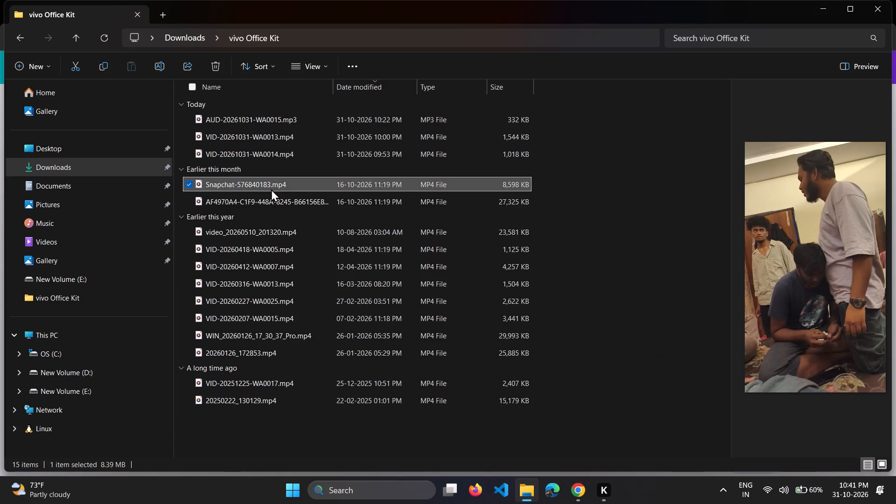
{"action": "left_click", "coordinate": [270, 196]}
{"action": "key", "text": "Down"}
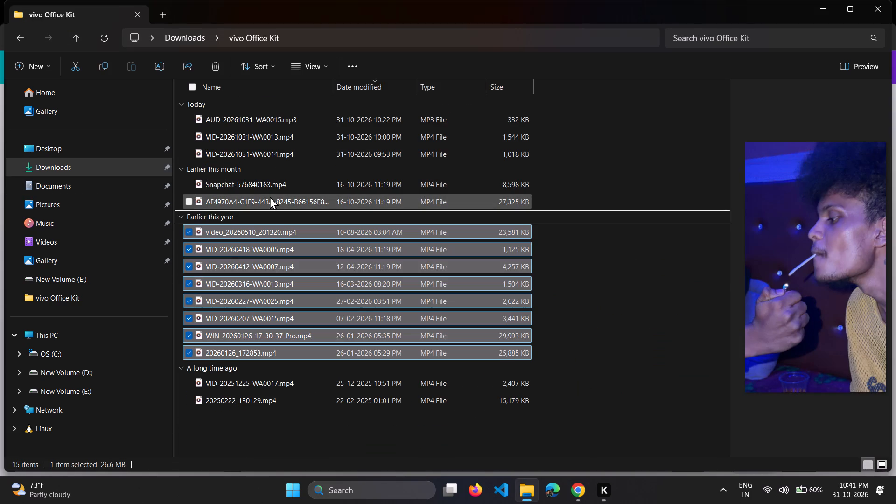
{"action": "key", "text": "Down"}
{"action": "key", "text": "Down"}
{"action": "key", "text": "Down"}
{"action": "key", "text": "Down"}
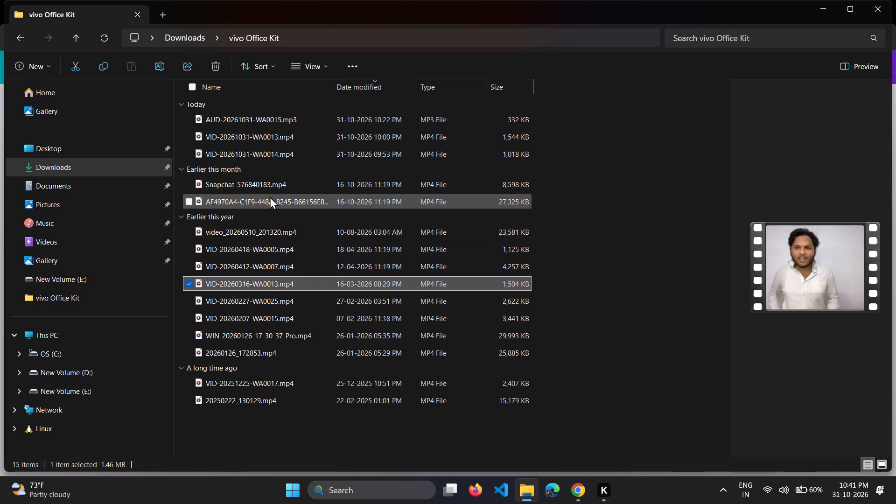
{"action": "key", "text": "Down"}
{"action": "key", "text": "Down"}
{"action": "key", "text": "Down"}
{"action": "key", "text": "Up"}
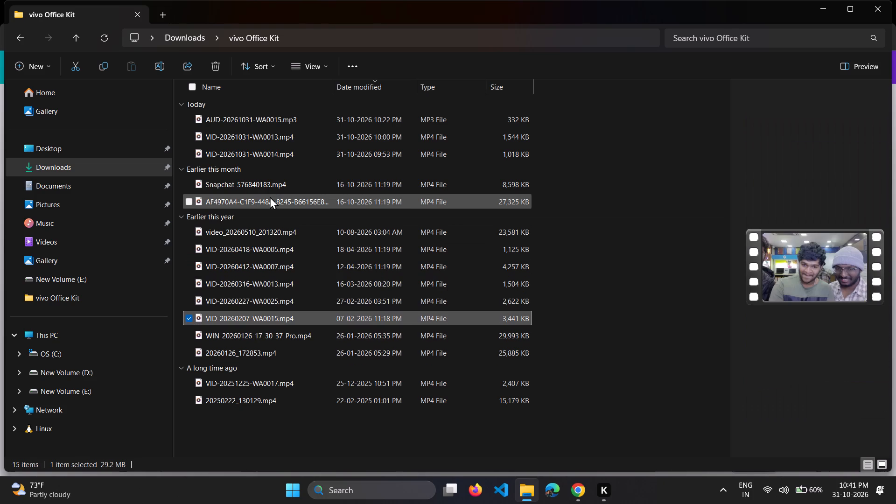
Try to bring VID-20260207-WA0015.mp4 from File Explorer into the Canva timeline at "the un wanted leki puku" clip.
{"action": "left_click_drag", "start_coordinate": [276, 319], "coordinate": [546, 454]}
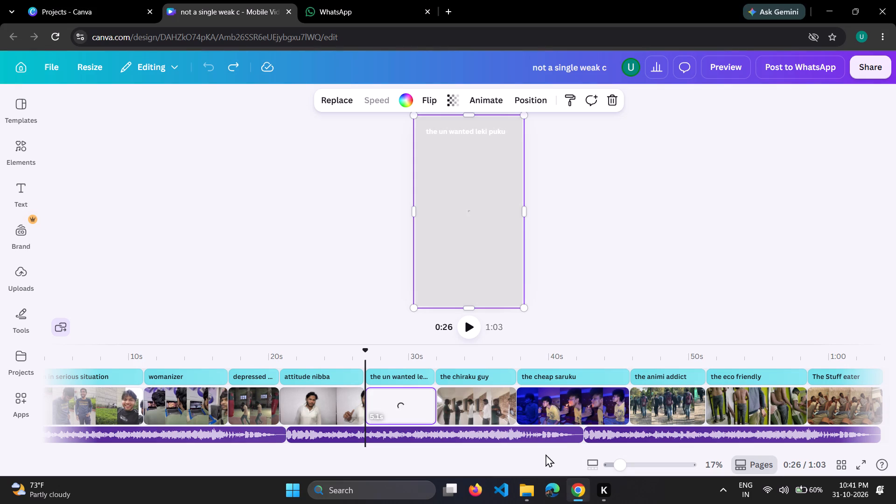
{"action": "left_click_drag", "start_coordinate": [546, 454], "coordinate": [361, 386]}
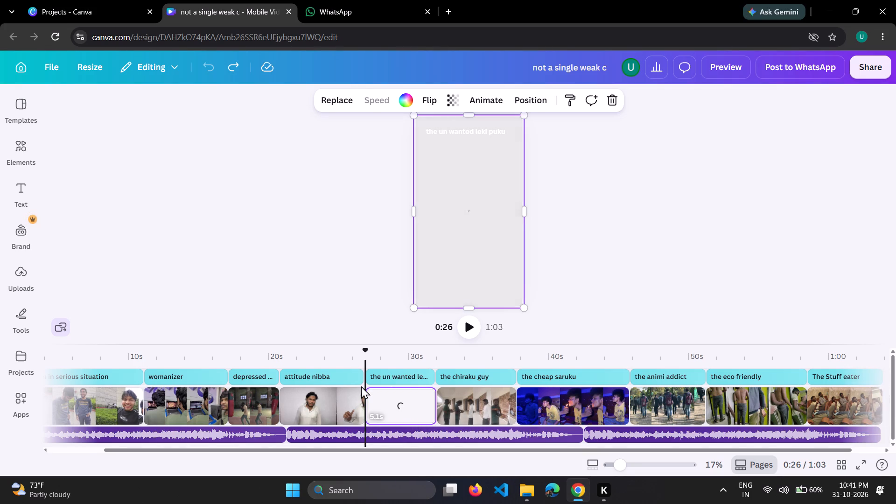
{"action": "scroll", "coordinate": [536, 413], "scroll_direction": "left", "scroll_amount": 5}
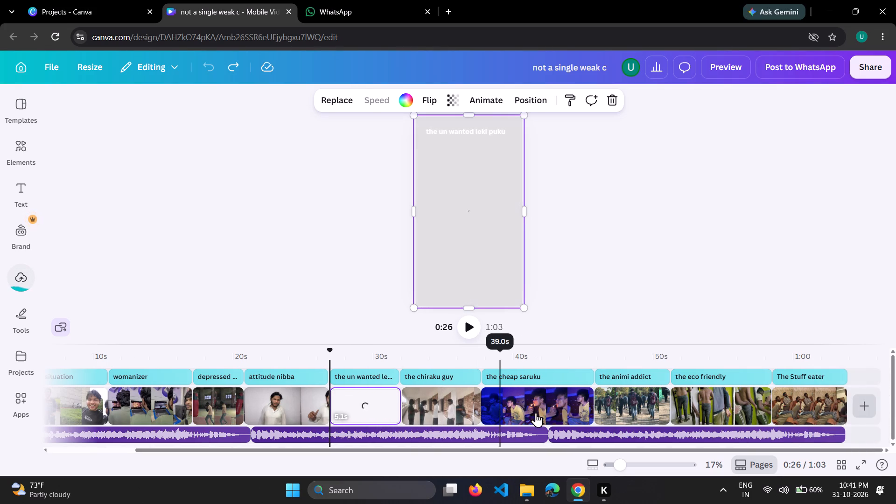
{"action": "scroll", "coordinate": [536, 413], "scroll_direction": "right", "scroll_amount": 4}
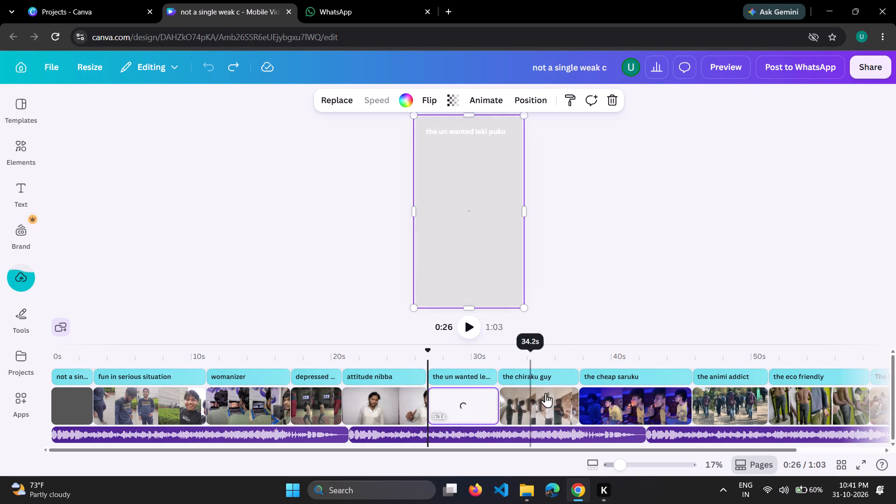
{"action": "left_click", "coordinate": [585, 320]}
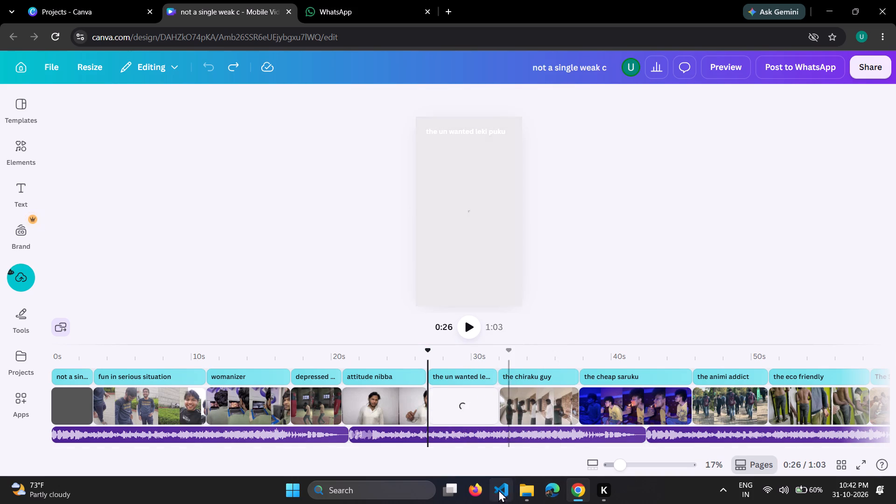
Replace the video of "the un wanted leki puku" clip in the Canva timeline with VID-20260207-WA0015.mp4 from the vivo Office Kit folder.
{"action": "left_click", "coordinate": [519, 443]}
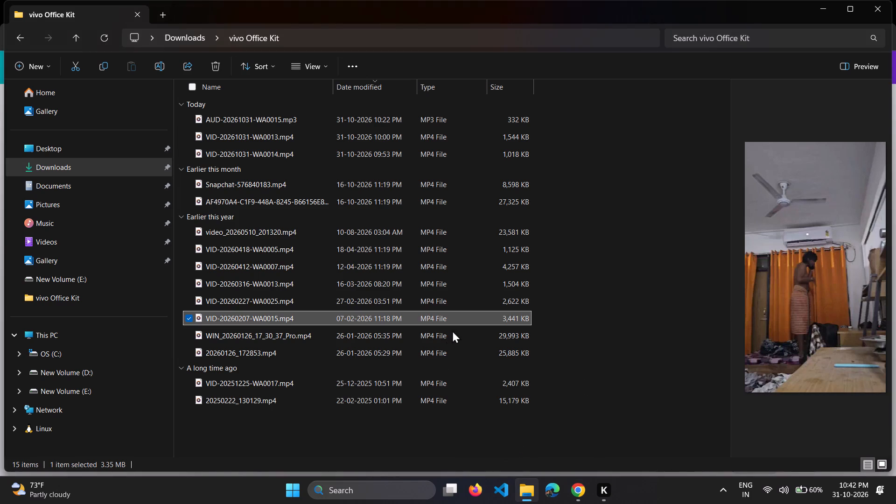
{"action": "left_click_drag", "start_coordinate": [455, 319], "coordinate": [581, 493]}
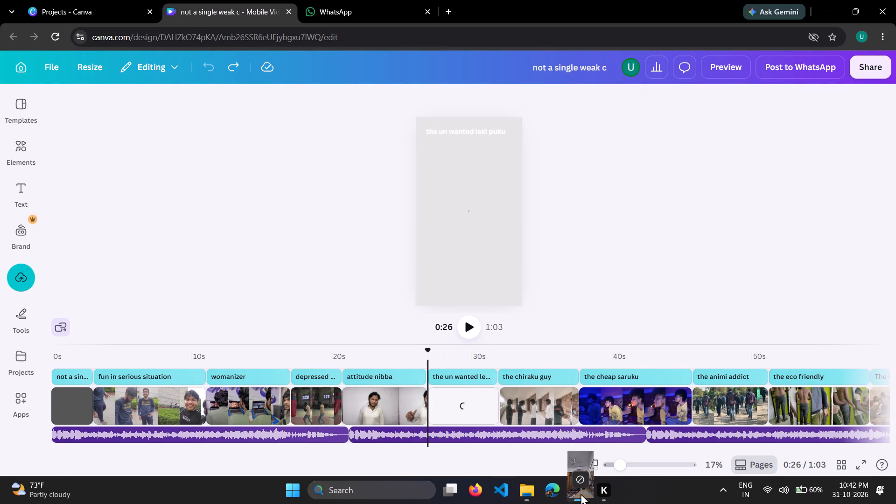
{"action": "left_click_drag", "start_coordinate": [581, 493], "coordinate": [456, 396]}
{"action": "right_click", "coordinate": [456, 396]}
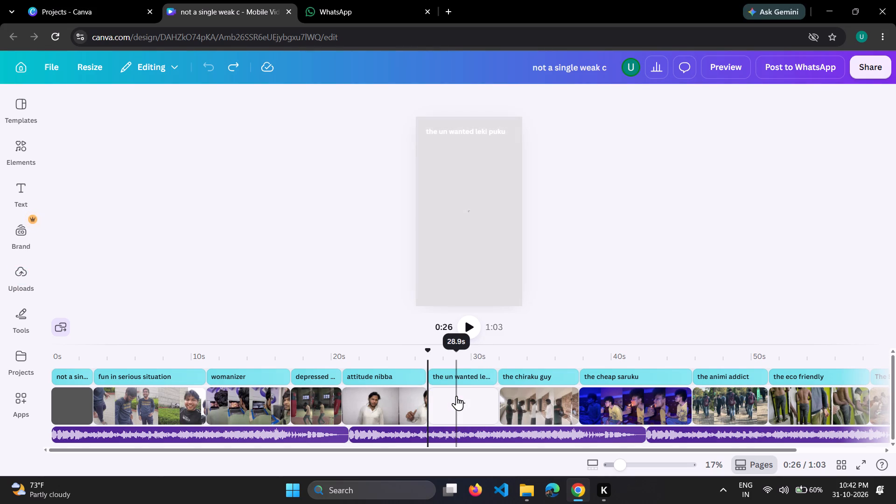
{"action": "left_click", "coordinate": [718, 292]}
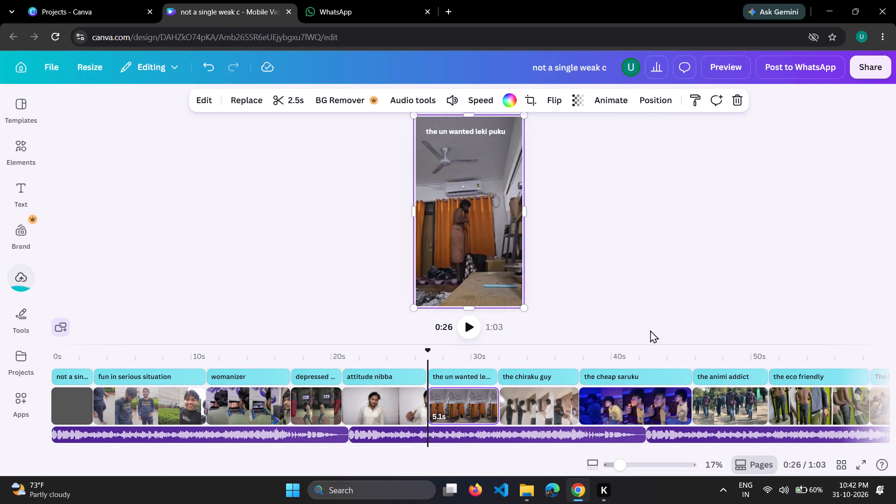
Open the design's download settings for MP4 Video at 1080p and review the media flagged in the download issue.
{"action": "scroll", "coordinate": [572, 394], "scroll_direction": "left", "scroll_amount": 5}
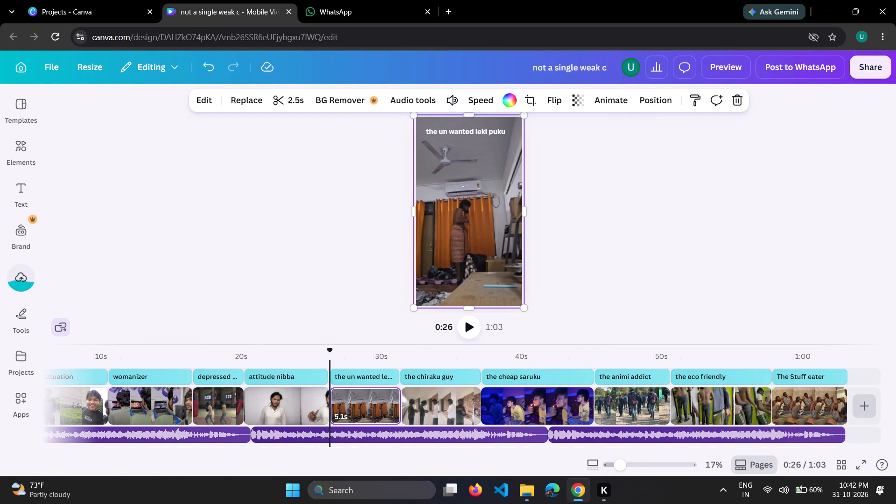
{"action": "left_click", "coordinate": [865, 62]}
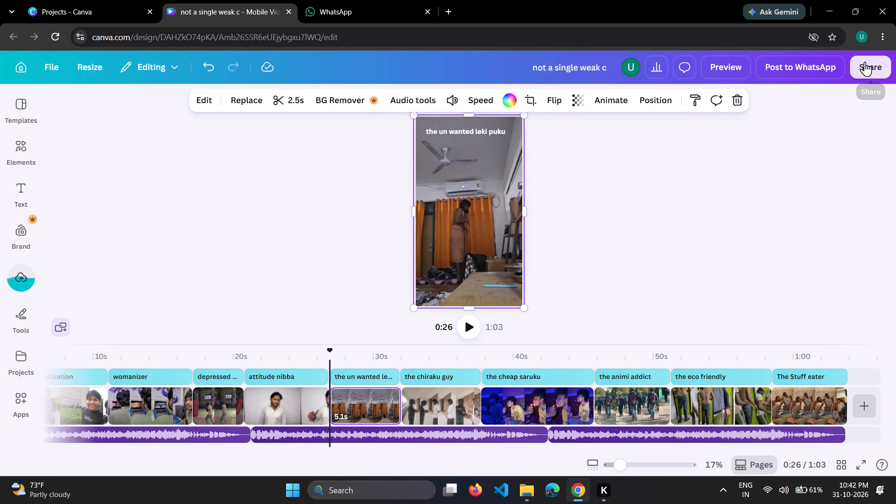
{"action": "left_click", "coordinate": [689, 345]}
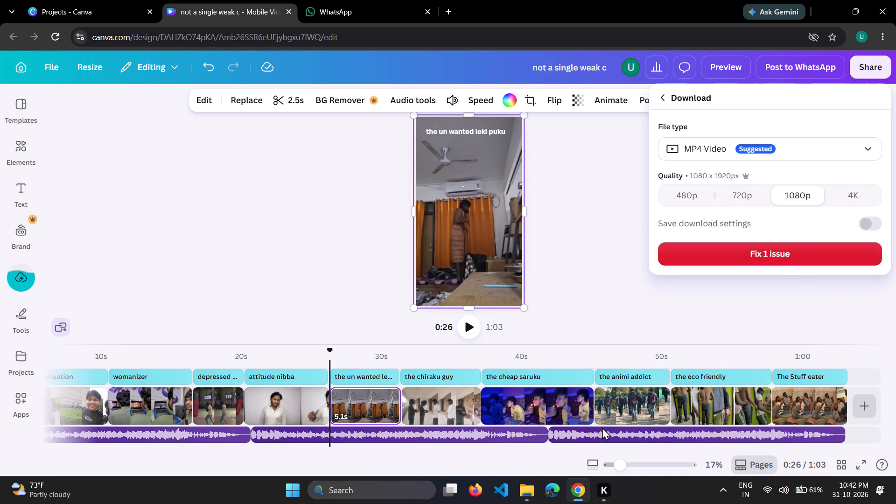
{"action": "scroll", "coordinate": [602, 427], "scroll_direction": "right", "scroll_amount": 3}
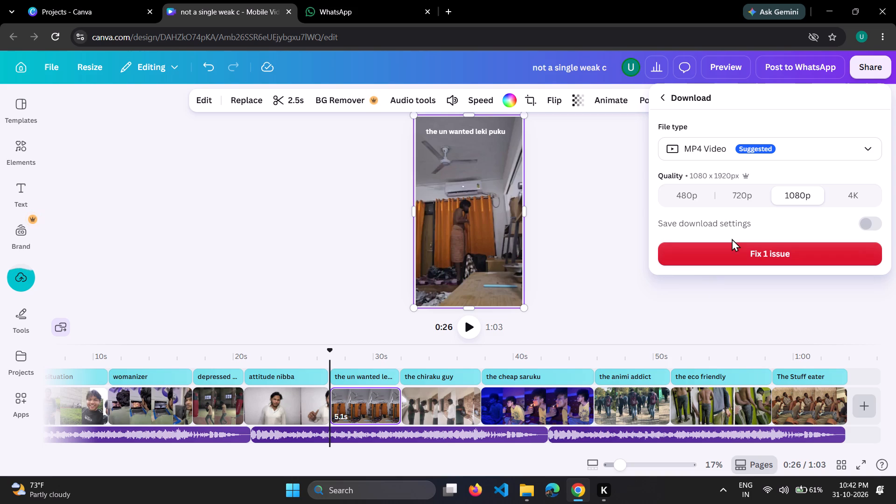
{"action": "left_click", "coordinate": [732, 238]}
{"action": "left_click", "coordinate": [724, 251]}
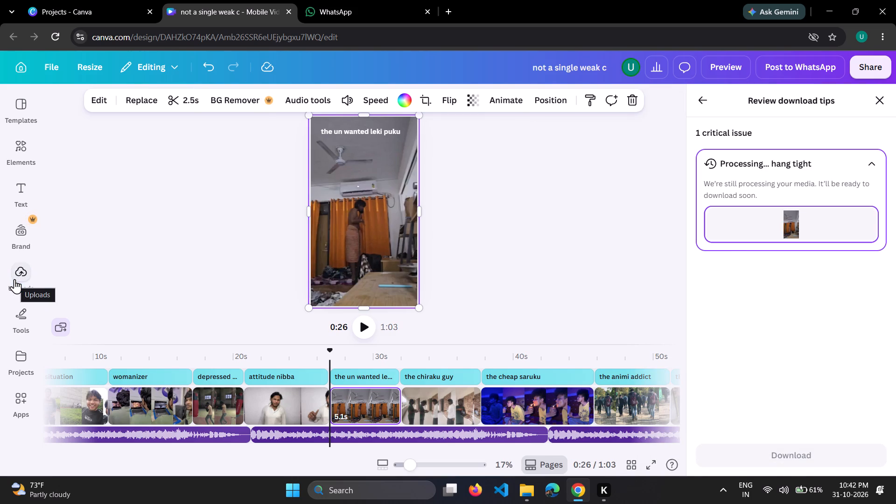
{"action": "left_click", "coordinate": [769, 231]}
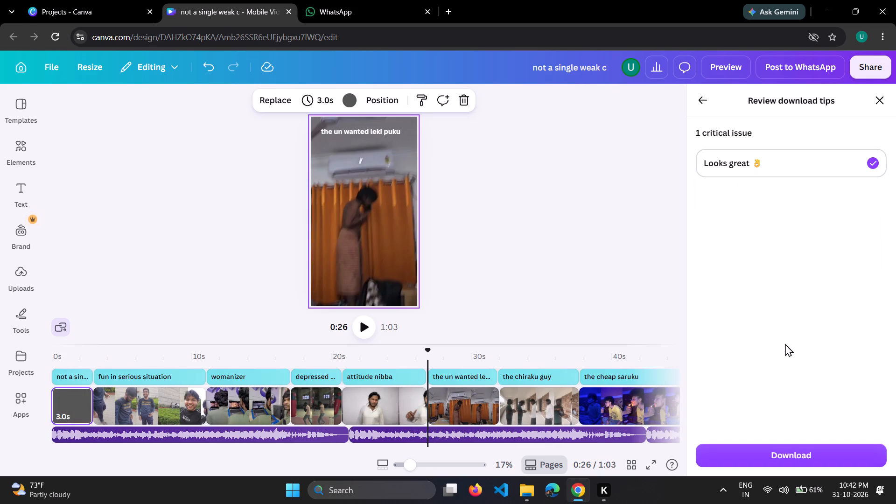
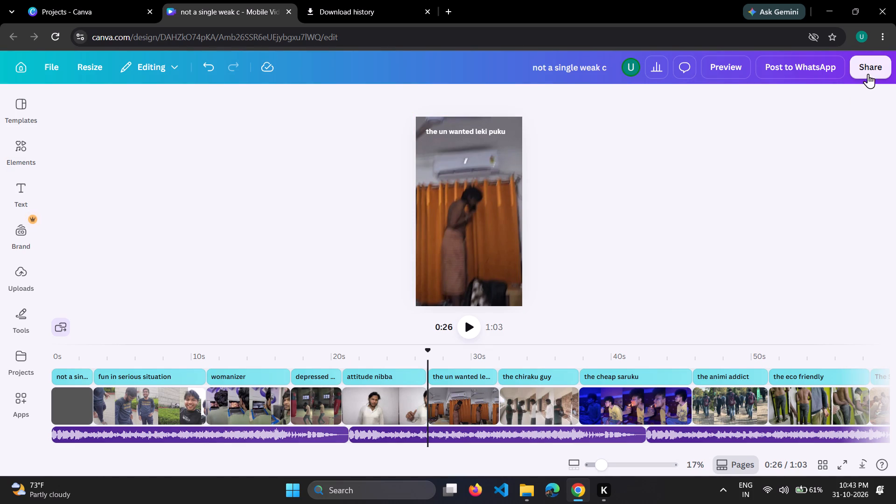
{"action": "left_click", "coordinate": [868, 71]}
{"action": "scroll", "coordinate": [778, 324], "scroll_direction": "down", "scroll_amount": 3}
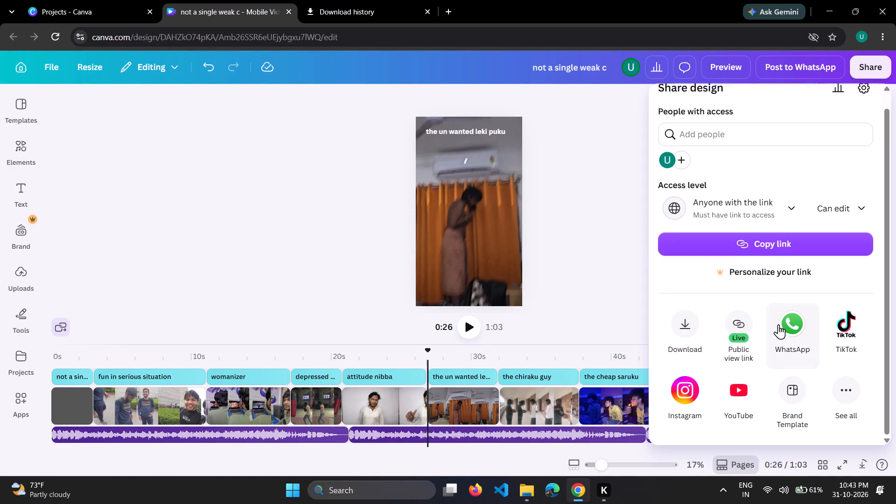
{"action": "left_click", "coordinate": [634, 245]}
Download the design as an MP4 video and save it in the Downloads folder as not a single weak c.mp4.
{"action": "scroll", "coordinate": [566, 402], "scroll_direction": "left", "scroll_amount": 4}
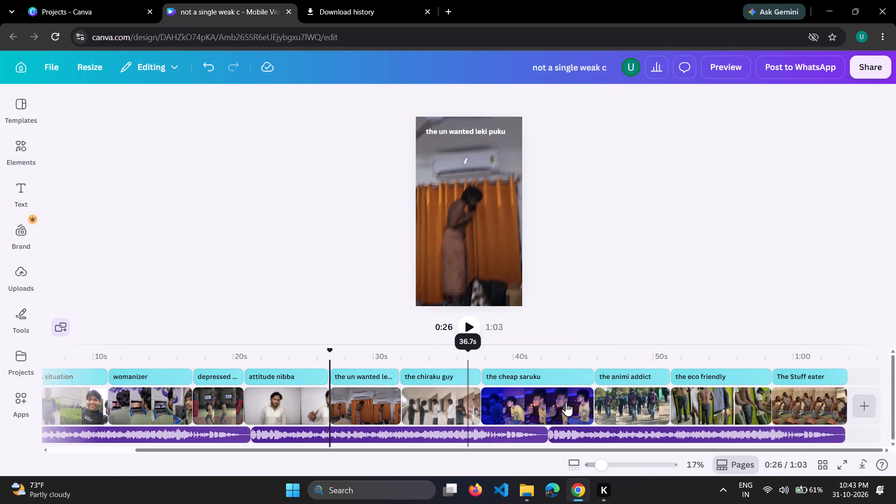
{"action": "scroll", "coordinate": [566, 402], "scroll_direction": "left", "scroll_amount": 2}
{"action": "scroll", "coordinate": [566, 402], "scroll_direction": "right", "scroll_amount": 5}
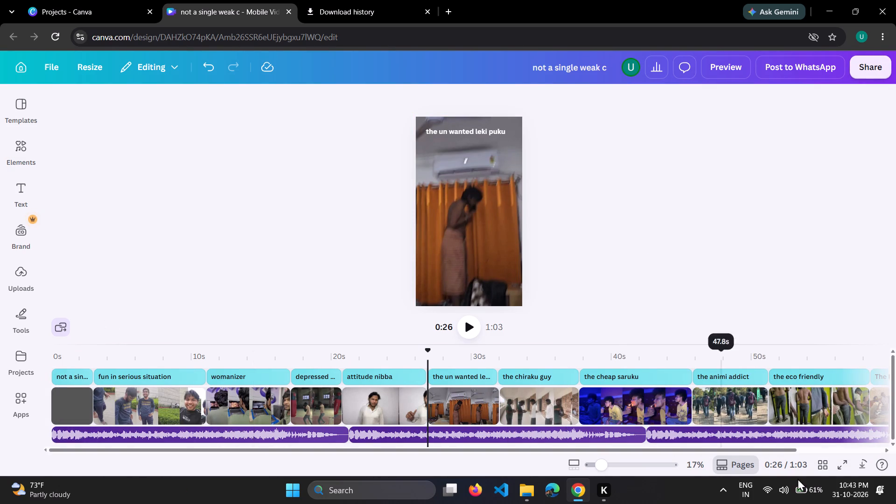
{"action": "left_click", "coordinate": [862, 465]}
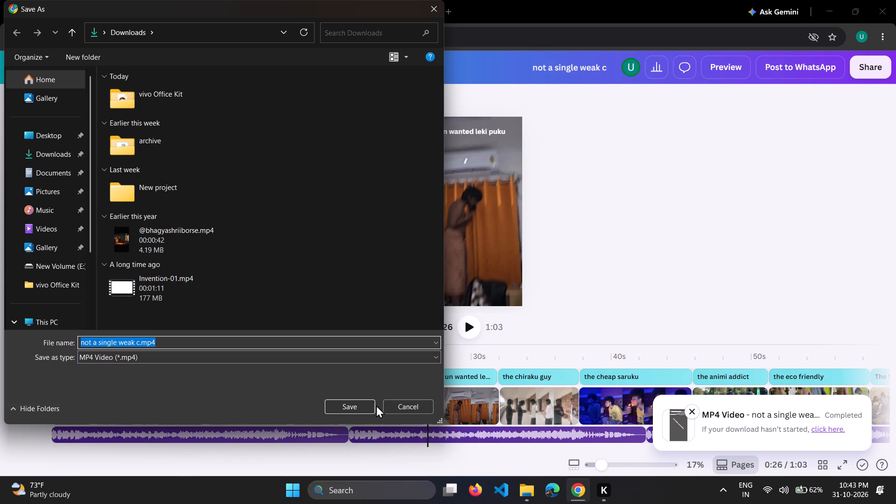
{"action": "left_click", "coordinate": [359, 406]}
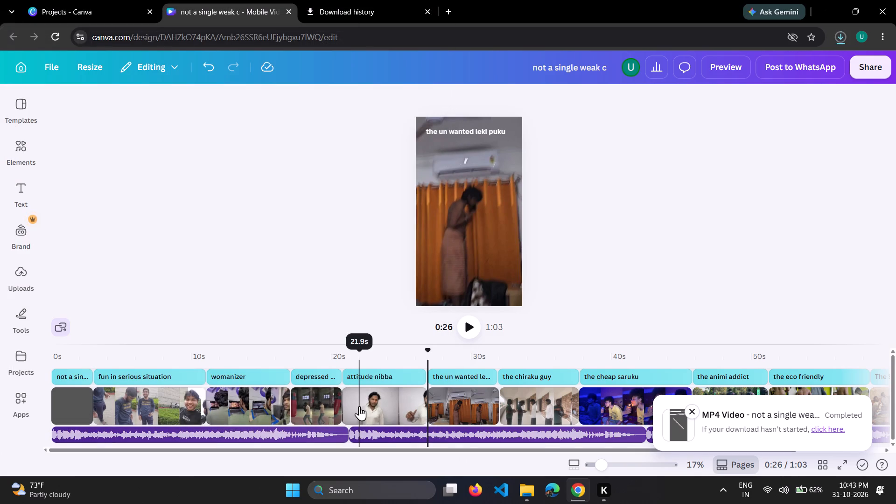
Check the video download in the browser's recent downloads.
{"action": "left_click", "coordinate": [840, 35]}
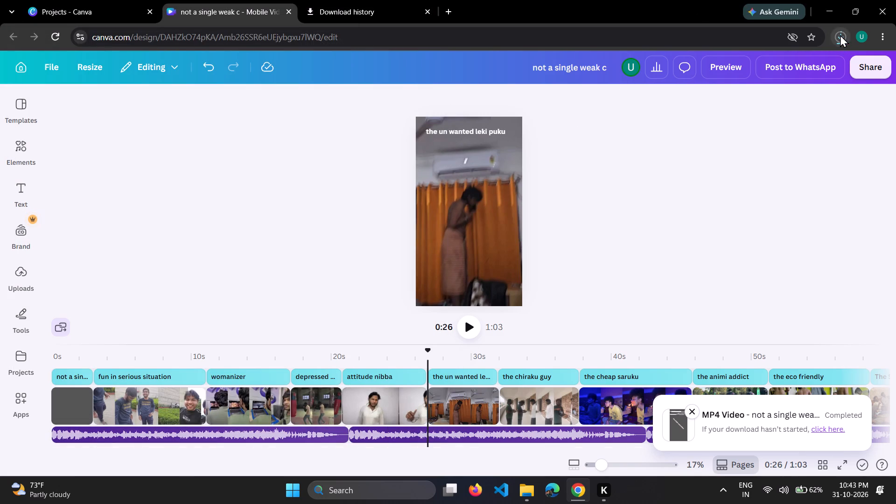
{"action": "left_click", "coordinate": [742, 186]}
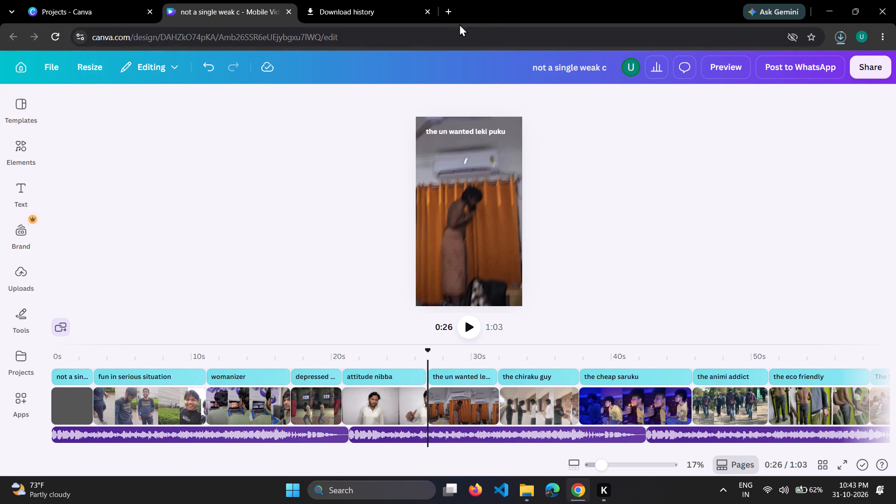
Close the Download history page and stay on the "not a single weak c" design.
{"action": "left_click", "coordinate": [426, 11]}
{"action": "left_click", "coordinate": [140, 0]}
{"action": "left_click", "coordinate": [189, 0]}
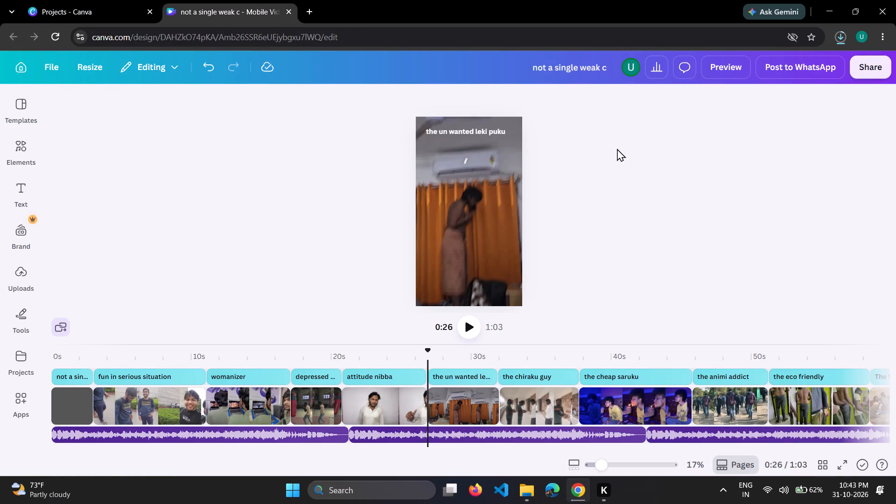
Check the download progress of not a single weak c.mp4 in the browser's recent downloads.
{"action": "left_click", "coordinate": [617, 148]}
{"action": "left_click", "coordinate": [835, 36]}
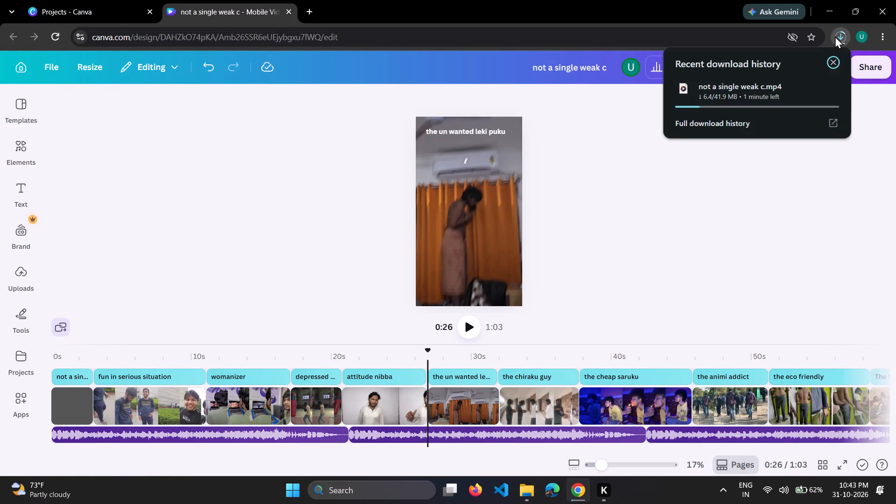
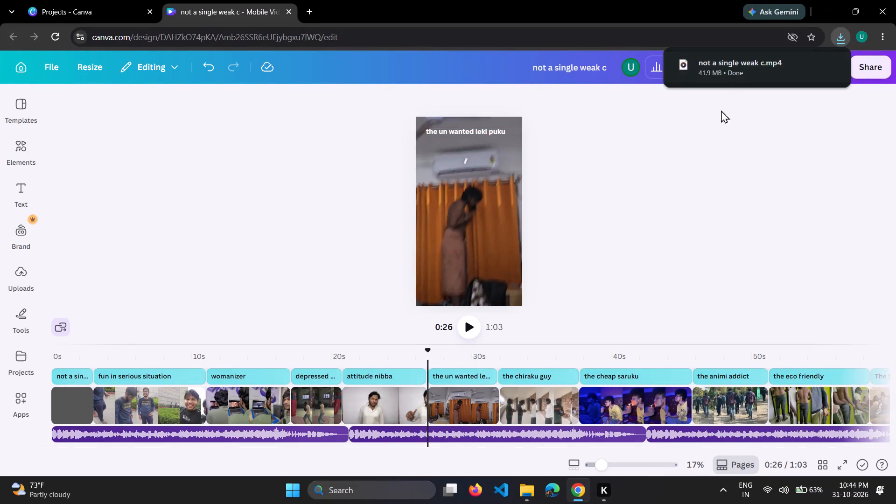
Switch to File Explorer and open the Downloads folder.
{"action": "left_click", "coordinate": [528, 488]}
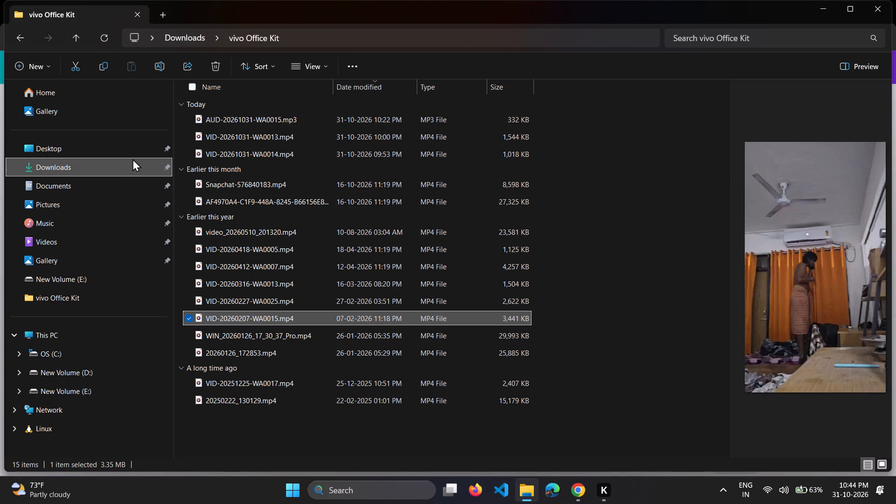
{"action": "left_click", "coordinate": [133, 159]}
{"action": "right_click", "coordinate": [253, 138]}
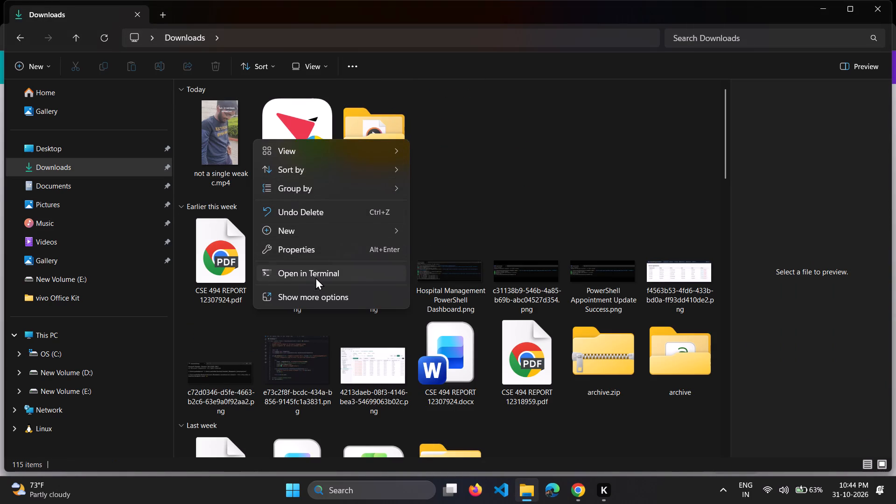
{"action": "left_click", "coordinate": [447, 195]}
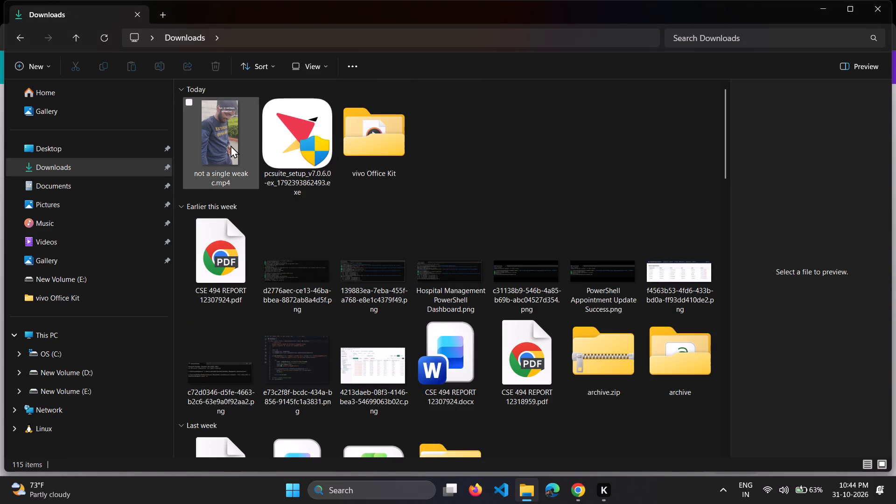
Open the full sharing options for not a single weak c.mp4 and choose My Phone as the destination.
{"action": "left_click_drag", "start_coordinate": [231, 145], "coordinate": [384, 0]}
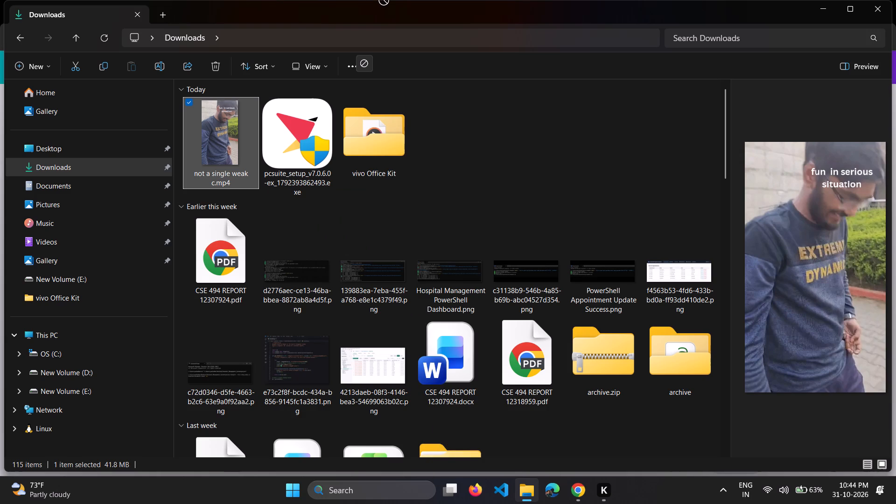
{"action": "left_click_drag", "start_coordinate": [384, 0], "coordinate": [216, 146]}
{"action": "right_click", "coordinate": [216, 146]}
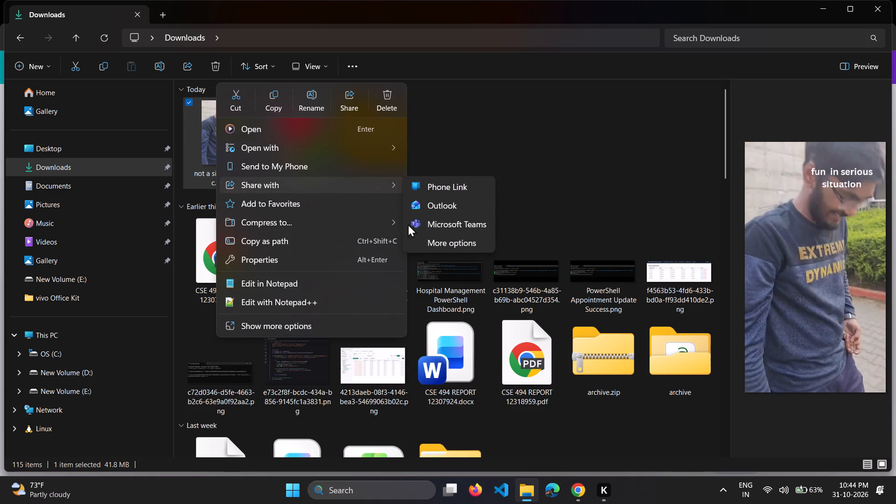
{"action": "left_click", "coordinate": [420, 241]}
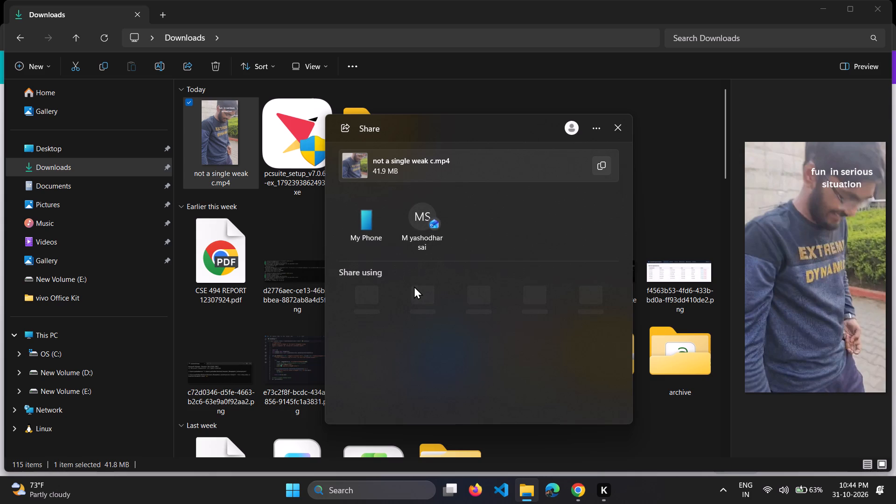
{"action": "scroll", "coordinate": [418, 322], "scroll_direction": "down", "scroll_amount": 1}
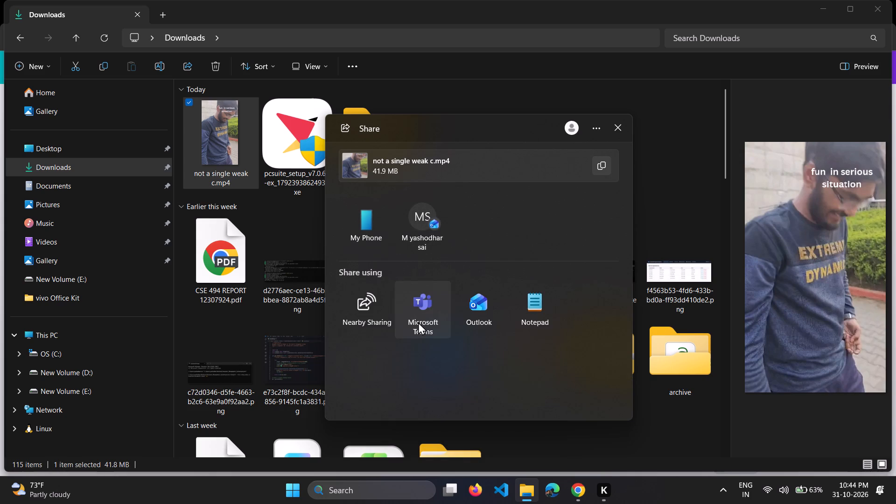
{"action": "scroll", "coordinate": [418, 322], "scroll_direction": "down", "scroll_amount": 1}
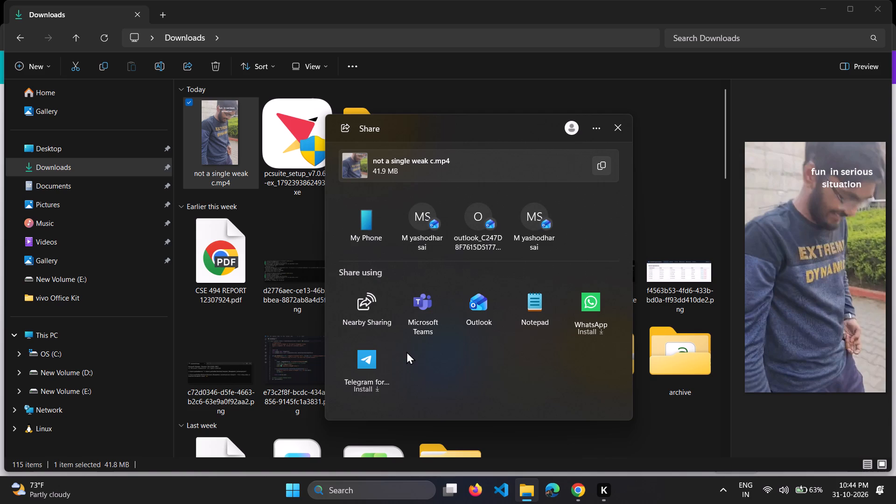
{"action": "left_click", "coordinate": [384, 204]}
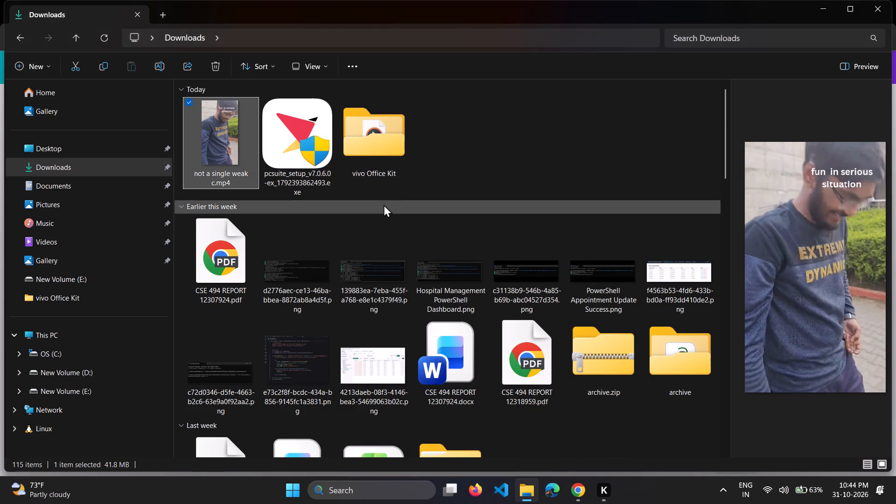
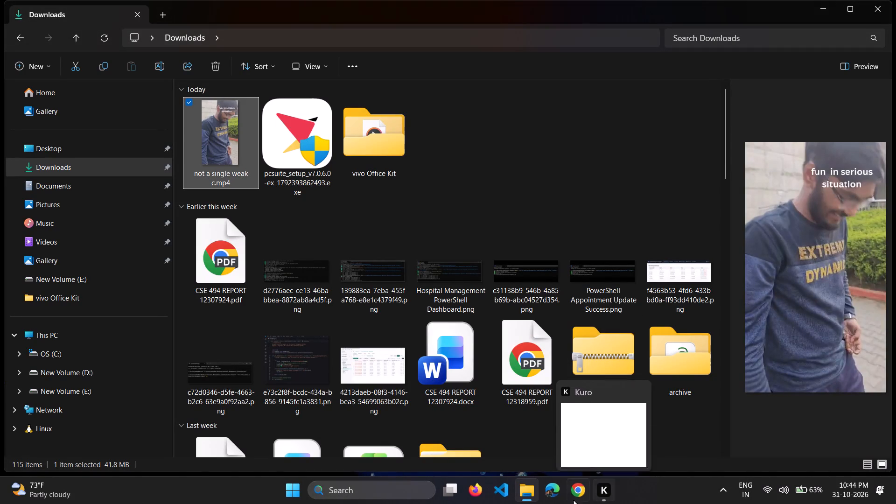
Find the vivo Office Kit app through Windows search and launch it.
{"action": "key", "text": "o"}
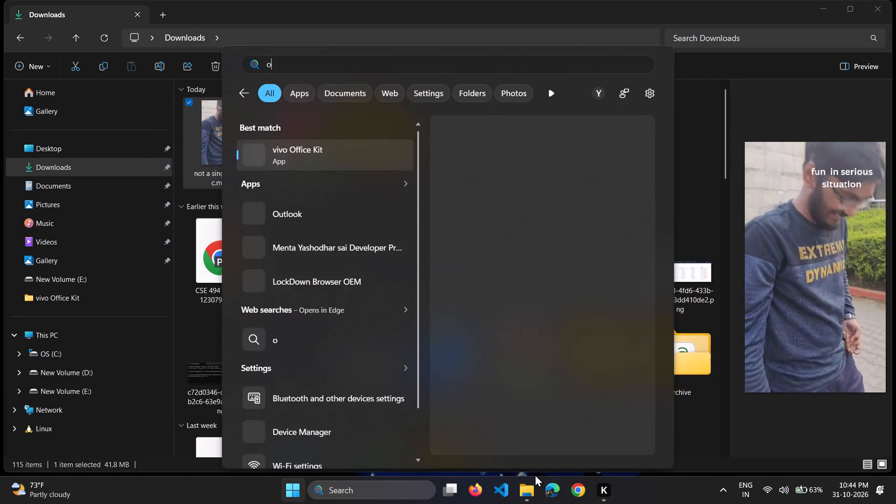
{"action": "key", "text": "Return"}
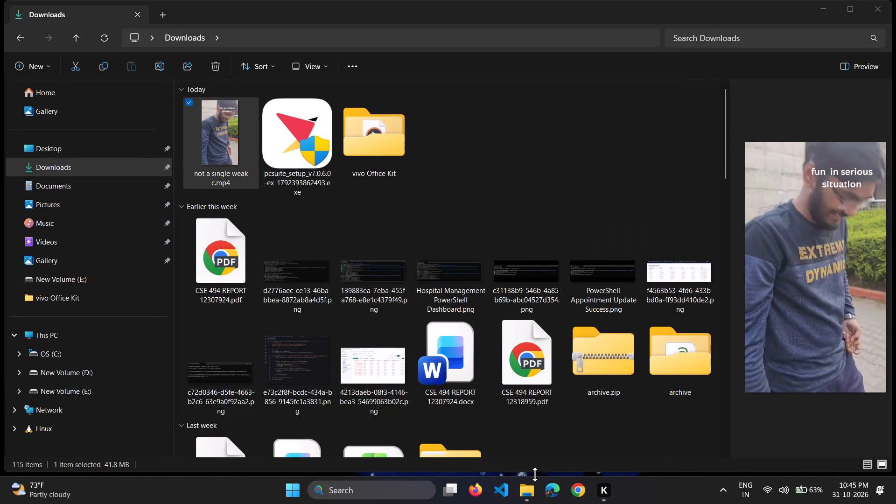
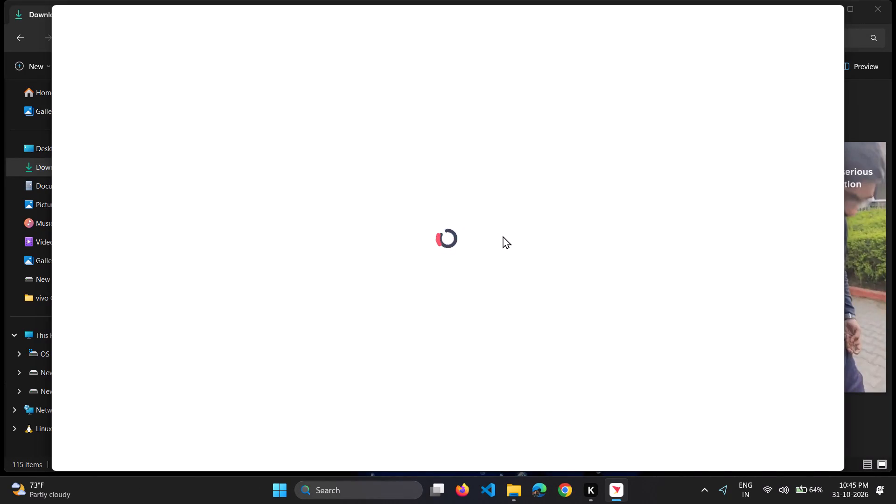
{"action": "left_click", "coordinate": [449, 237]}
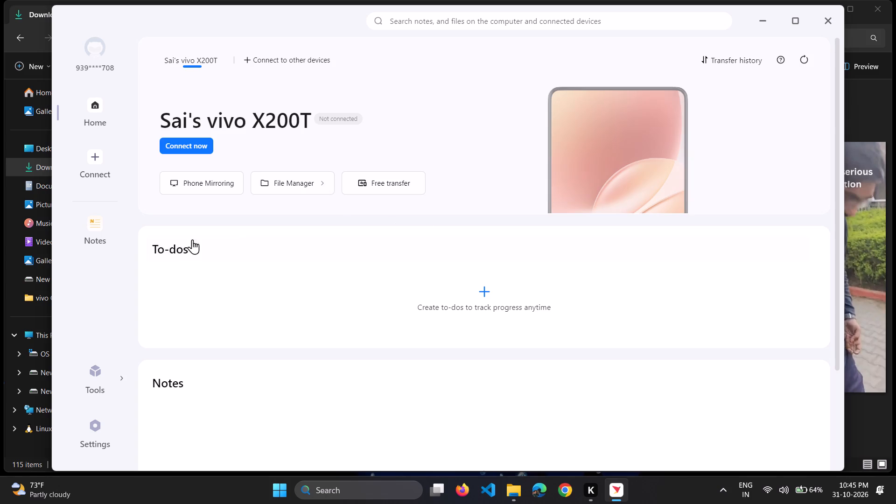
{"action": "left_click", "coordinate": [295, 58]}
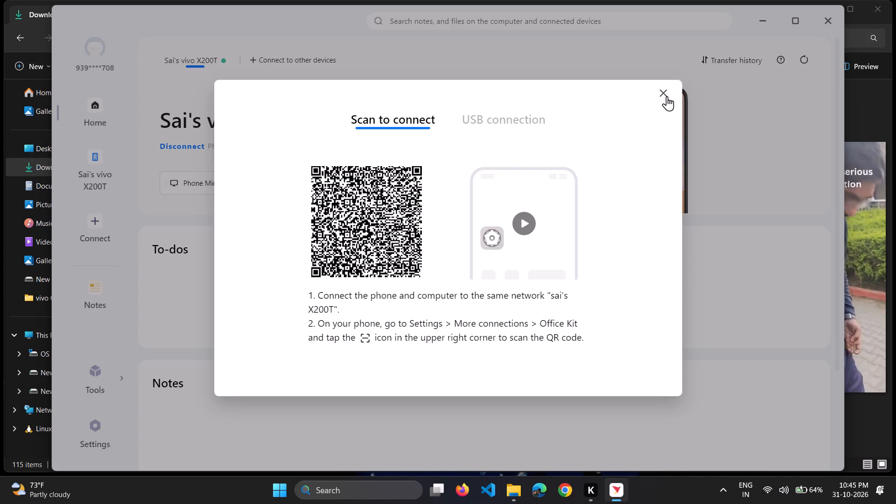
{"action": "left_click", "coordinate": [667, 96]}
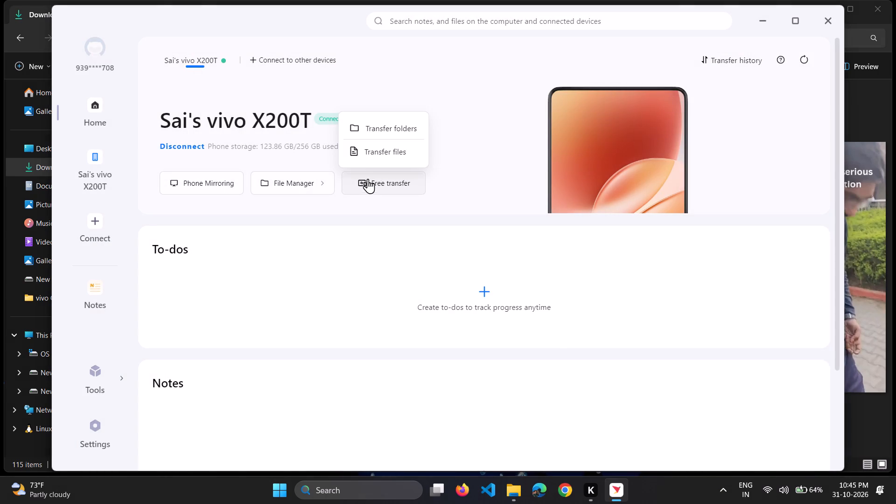
Send the file "not a single weak c.mp4" from the Downloads folder to the connected vivo X200T phone using Free transfer.
{"action": "left_click", "coordinate": [381, 153]}
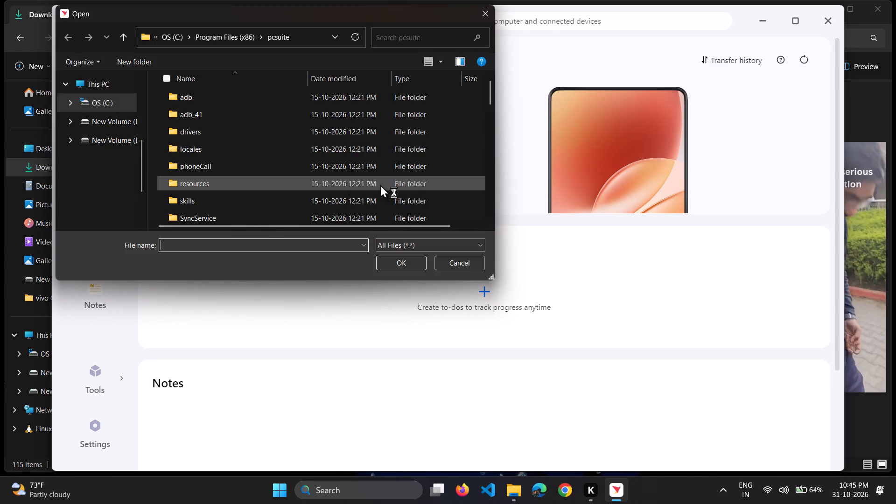
{"action": "scroll", "coordinate": [105, 91], "scroll_direction": "up", "scroll_amount": 1}
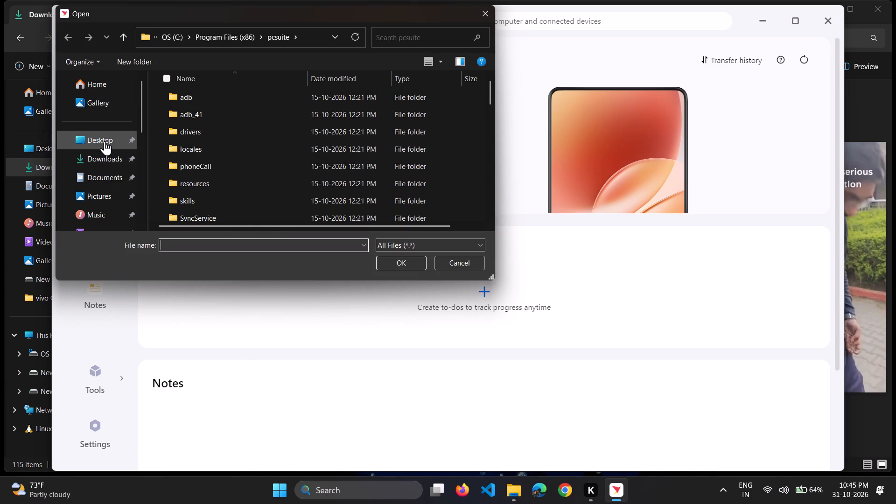
{"action": "left_click", "coordinate": [102, 151]}
{"action": "double_click", "coordinate": [182, 99]}
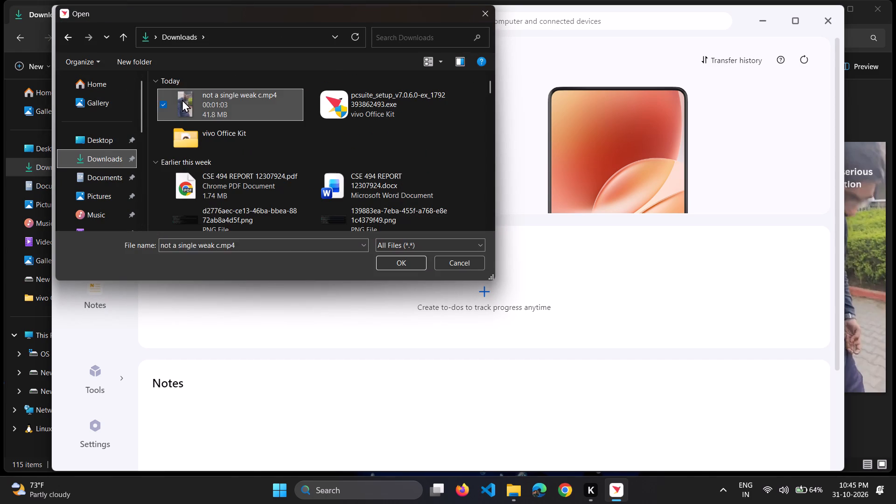
{"action": "scroll", "coordinate": [566, 268], "scroll_direction": "down", "scroll_amount": 2}
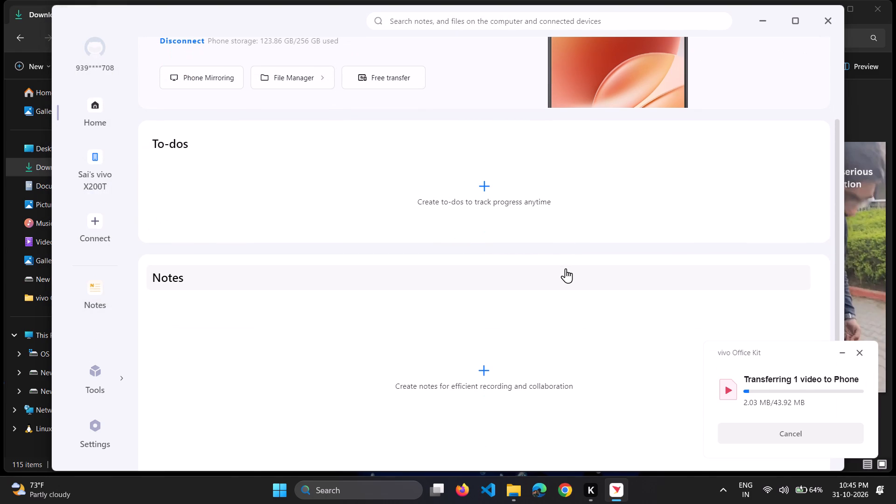
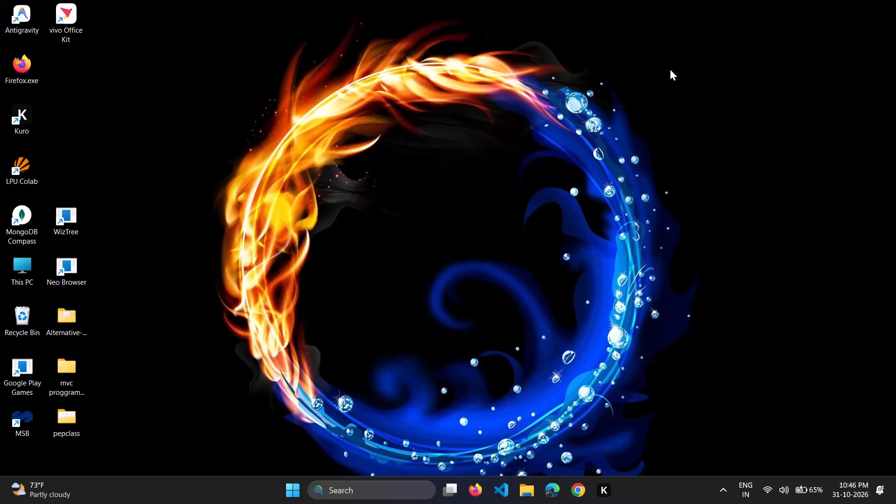
Shut down the Windows 11 computer from the desktop.
{"action": "key", "text": "alt+F4"}
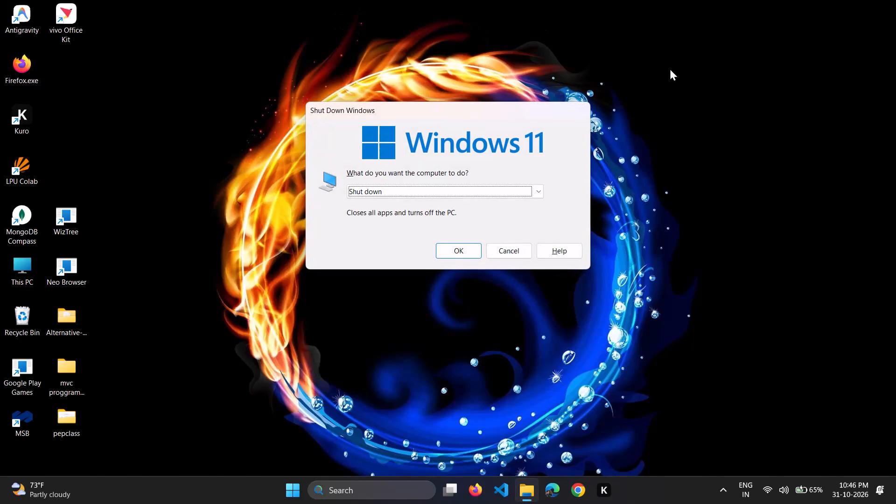
{"action": "key", "text": "Return"}
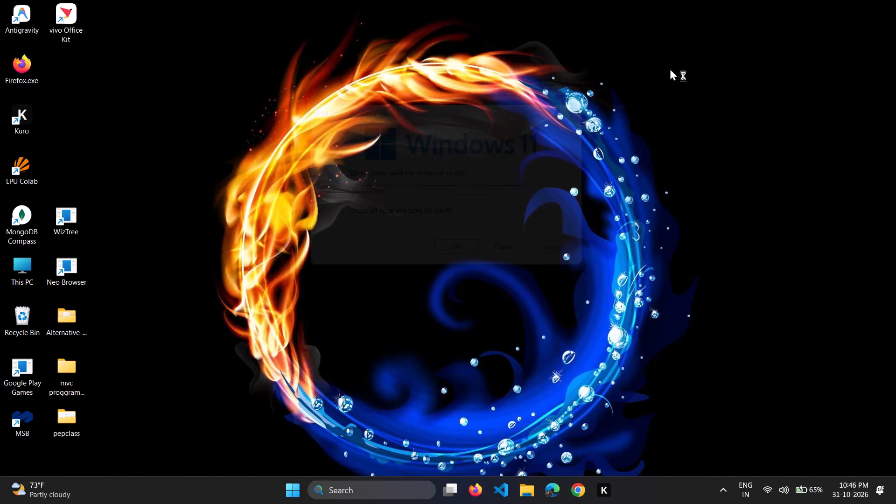